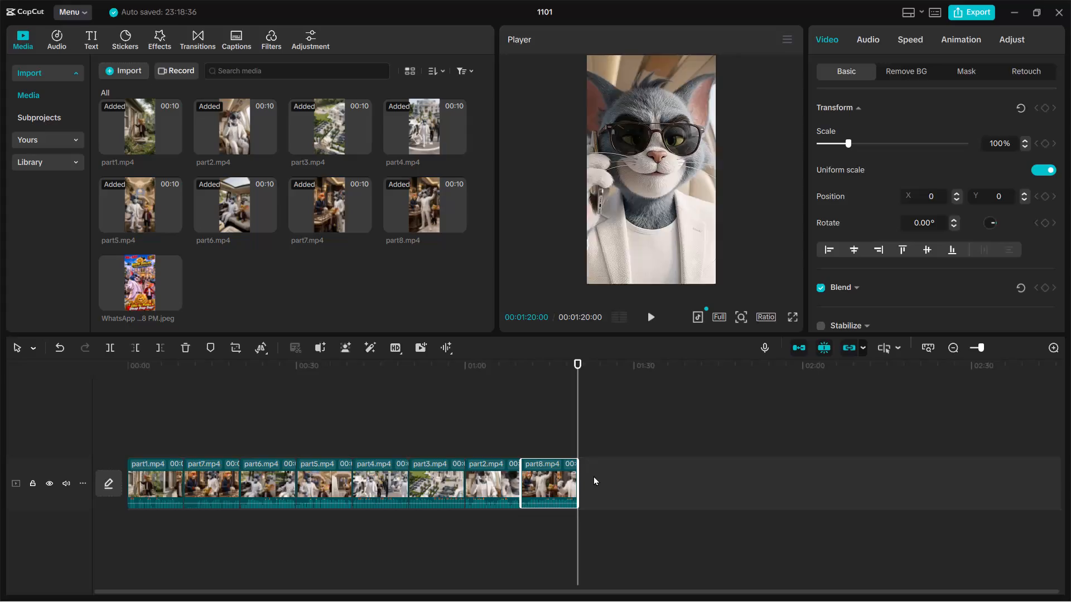
Start reordering the timeline clips: move part2 after part1 and part3 after part7, and try shifting part4 and part5 earlier.
{"action": "left_click_drag", "start_coordinate": [484, 480], "coordinate": [196, 477]}
{"action": "left_click_drag", "start_coordinate": [484, 479], "coordinate": [270, 484]}
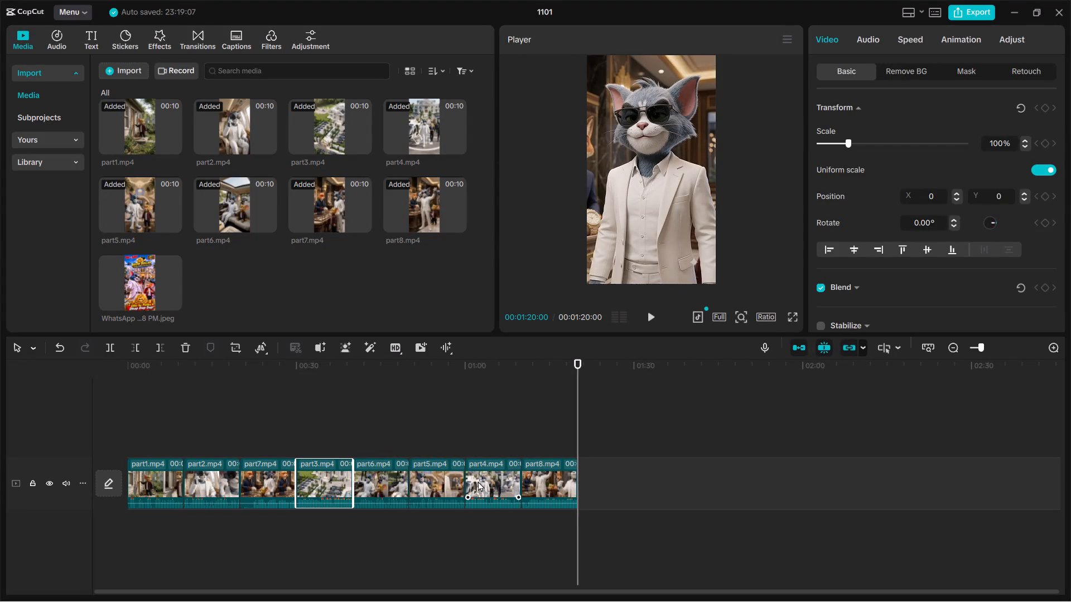
{"action": "left_click_drag", "start_coordinate": [497, 479], "coordinate": [381, 479]}
{"action": "left_click_drag", "start_coordinate": [492, 477], "coordinate": [431, 476]}
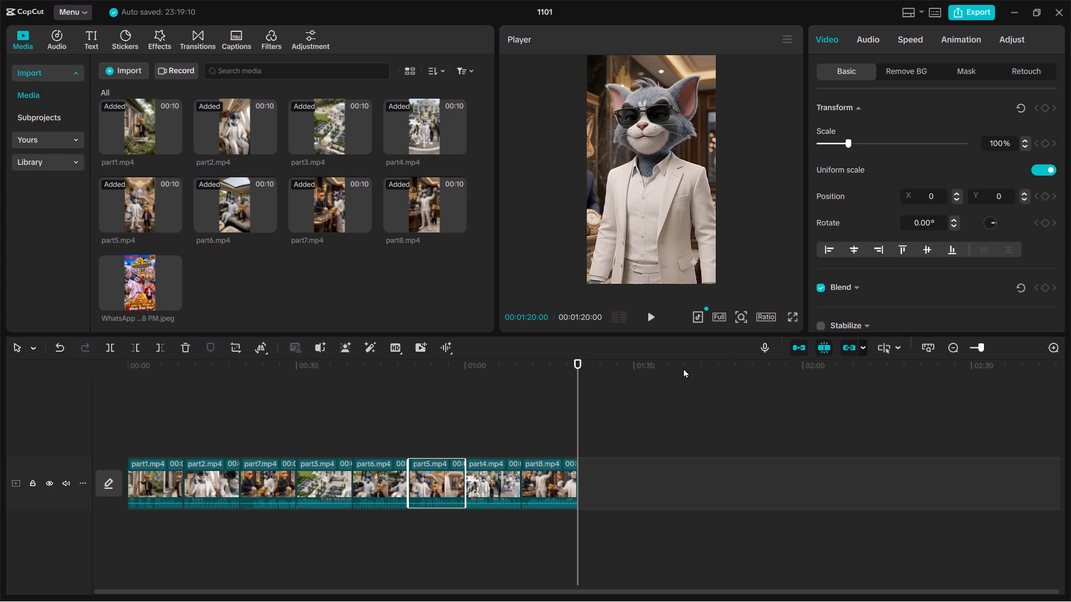
Play the sequence from the beginning to check the order, and move the part7 clip directly in front of part8.
{"action": "left_click", "coordinate": [649, 315]}
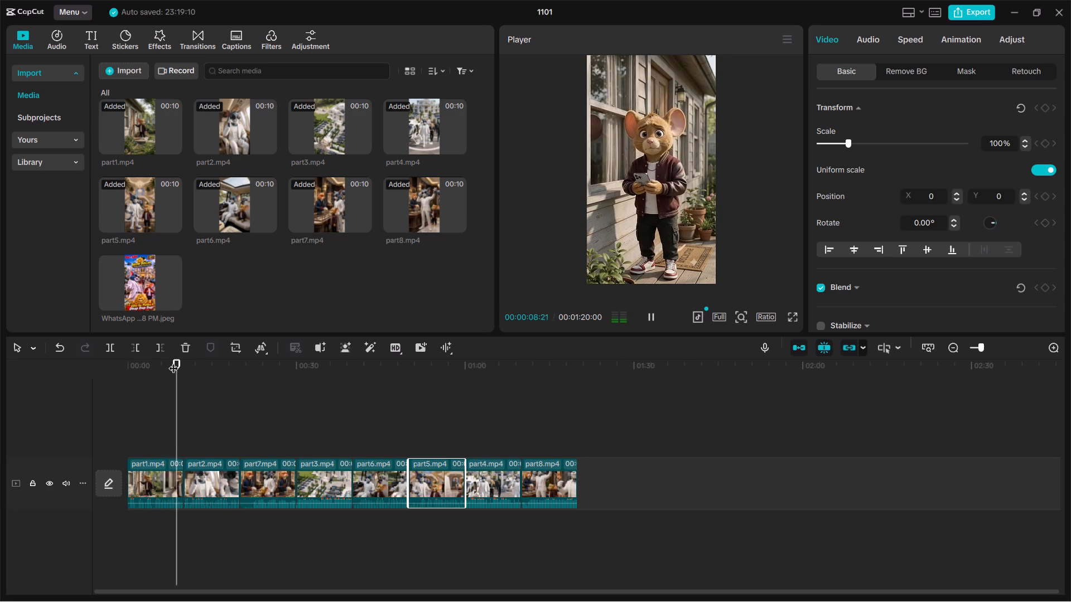
{"action": "left_click_drag", "start_coordinate": [178, 358], "coordinate": [163, 364]}
{"action": "left_click_drag", "start_coordinate": [186, 363], "coordinate": [157, 371]}
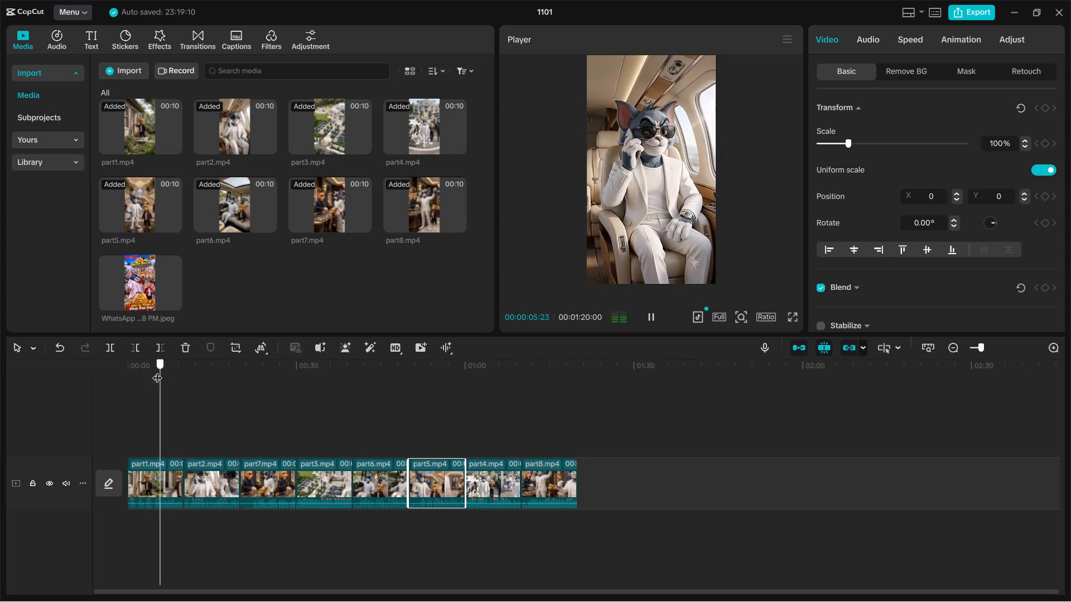
{"action": "left_click_drag", "start_coordinate": [157, 371], "coordinate": [118, 378]}
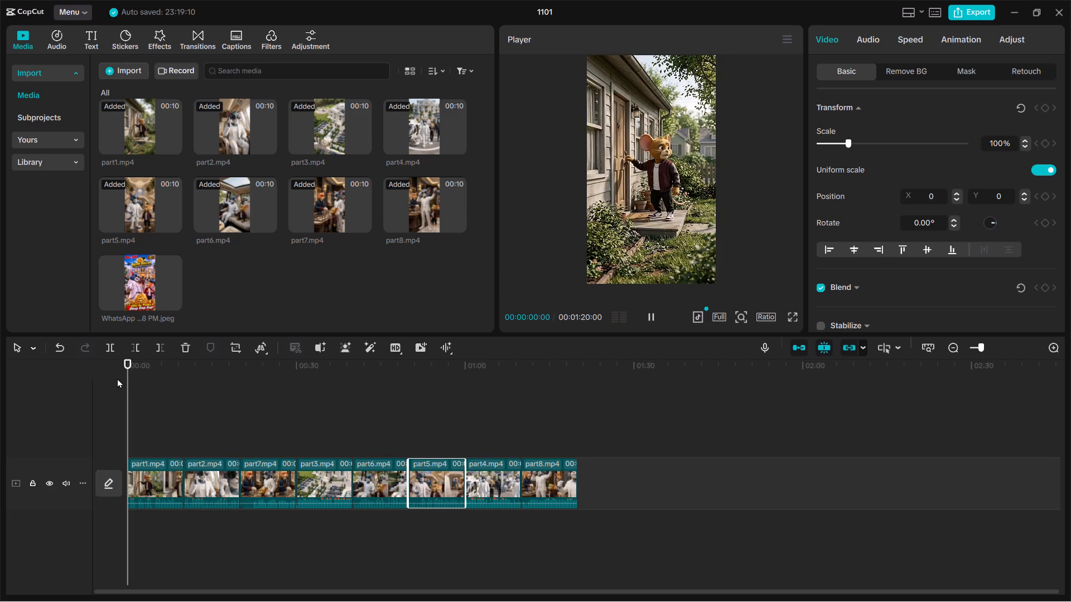
{"action": "left_click", "coordinate": [646, 317]}
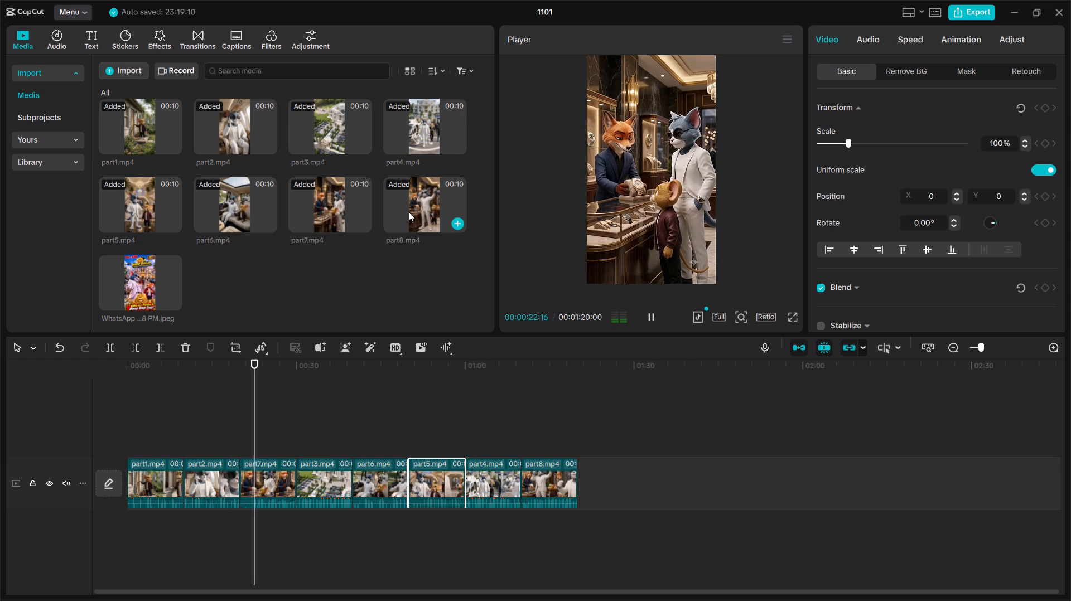
{"action": "left_click_drag", "start_coordinate": [270, 472], "coordinate": [506, 466]}
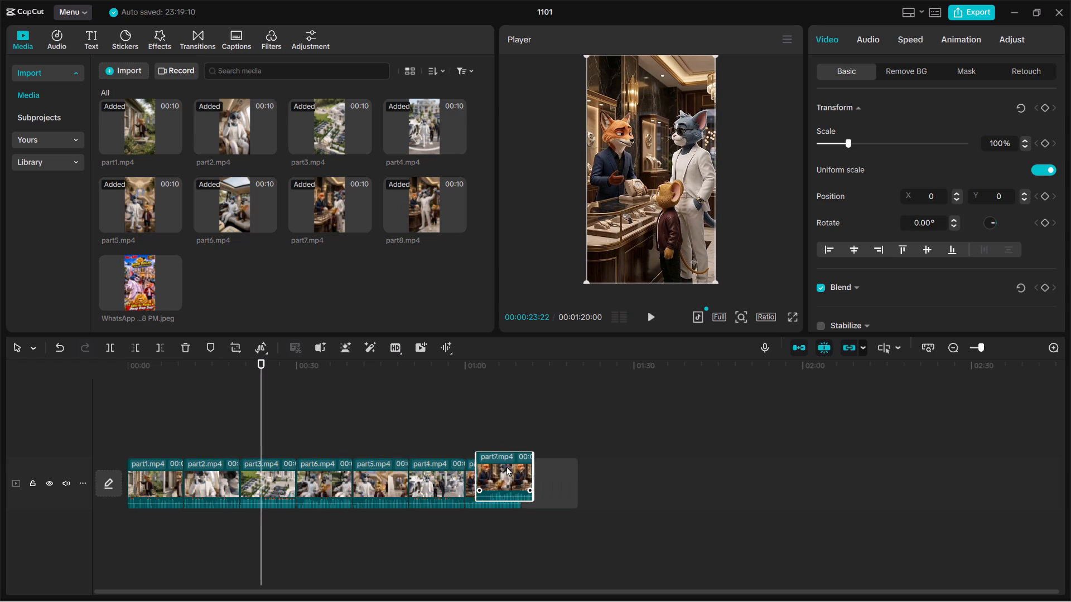
{"action": "left_click_drag", "start_coordinate": [506, 466], "coordinate": [504, 467]}
{"action": "left_click_drag", "start_coordinate": [543, 460], "coordinate": [485, 463]}
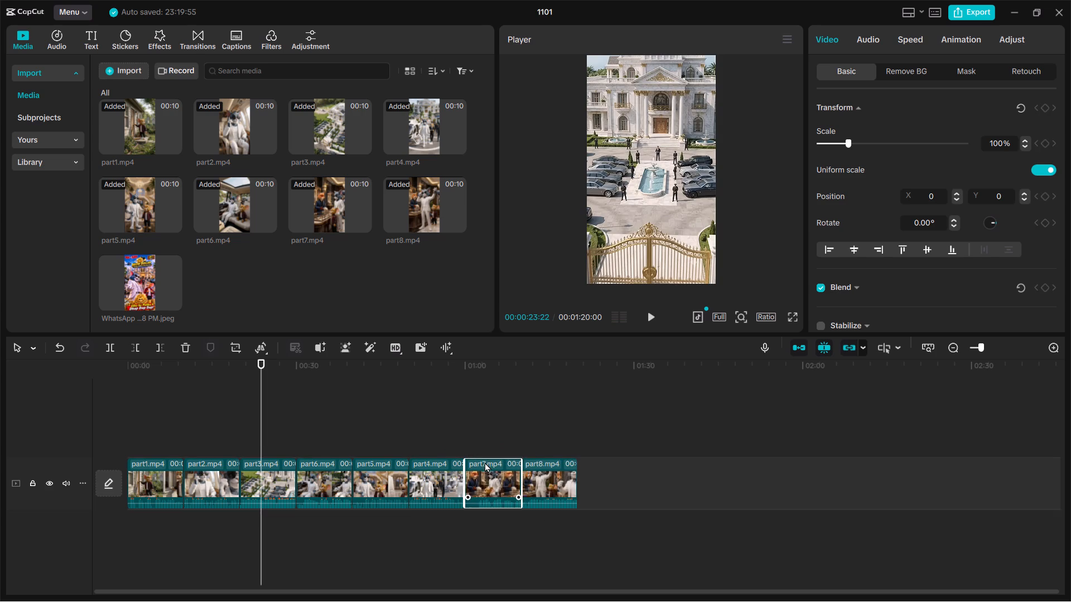
Play on from part3 and rearrange the clips after it in the order part4, part5, part7, part6, part8.
{"action": "left_click", "coordinate": [651, 314]}
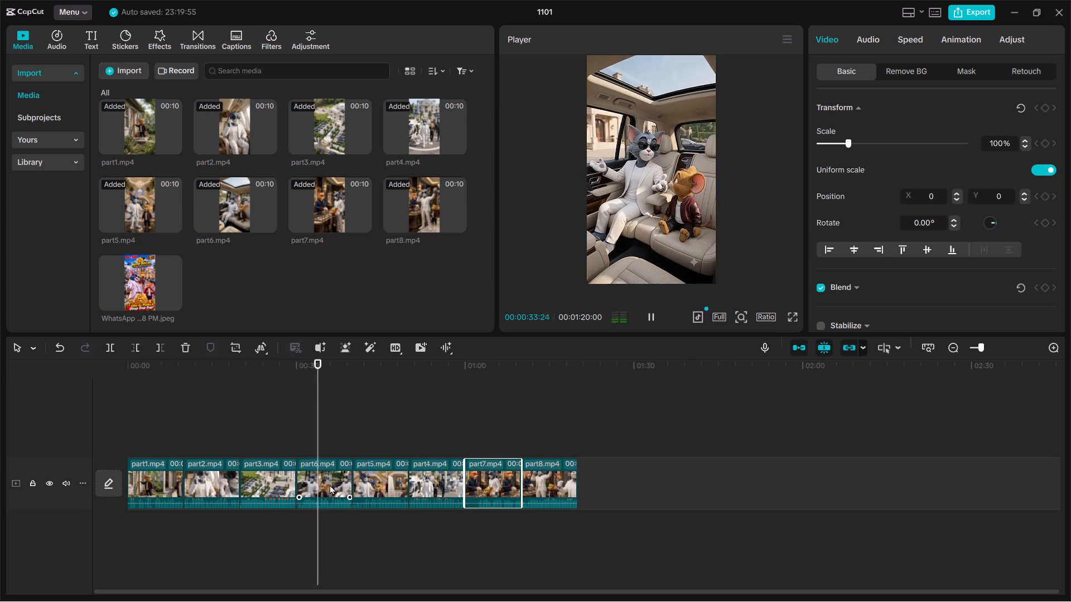
{"action": "left_click_drag", "start_coordinate": [330, 484], "coordinate": [439, 490]}
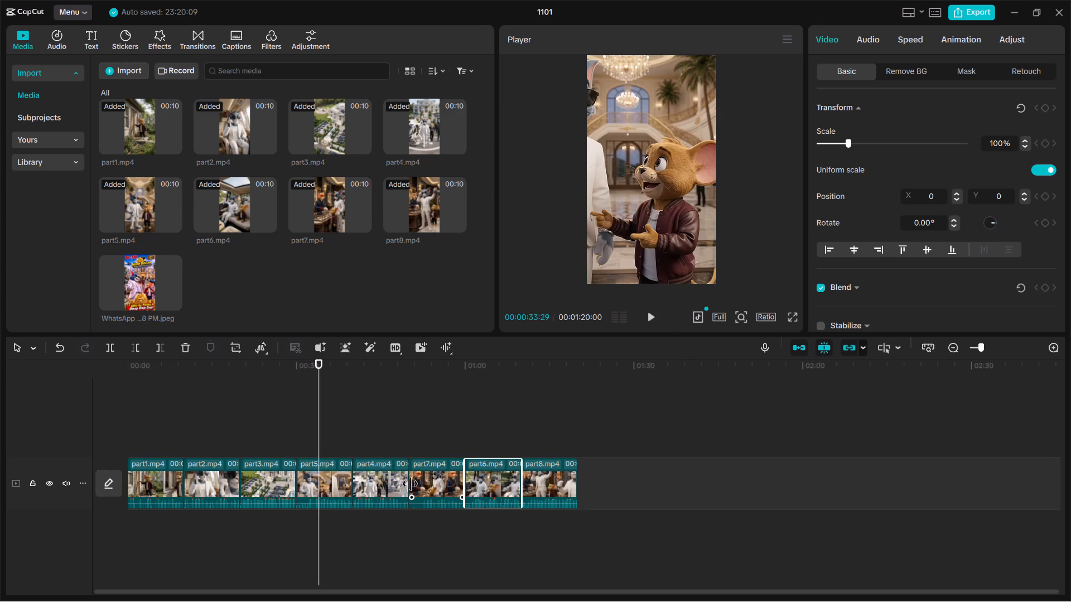
{"action": "left_click_drag", "start_coordinate": [388, 479], "coordinate": [311, 479]}
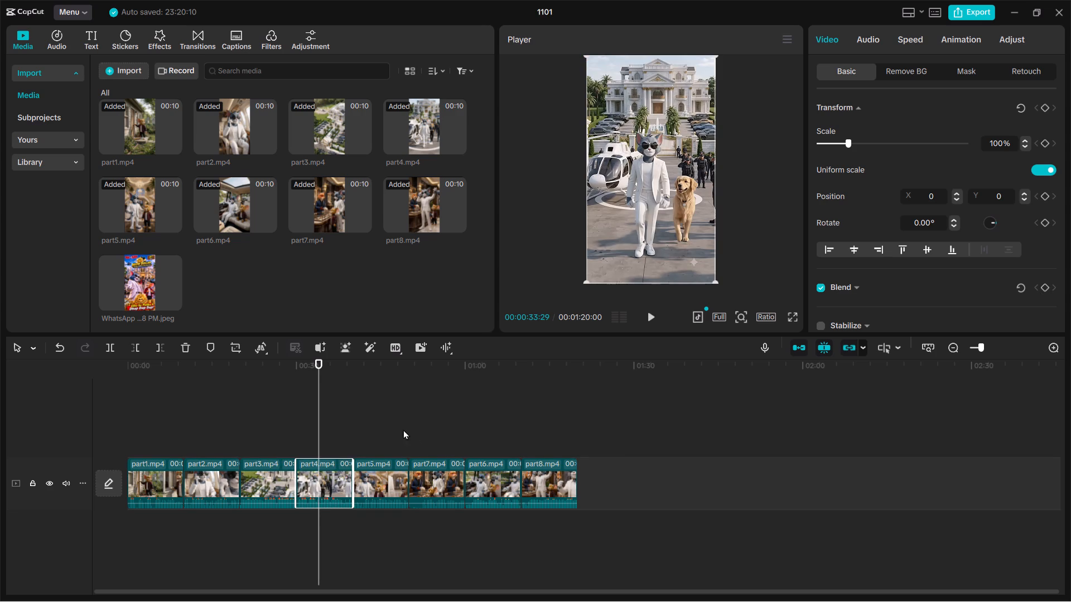
{"action": "left_click_drag", "start_coordinate": [380, 476], "coordinate": [424, 477]}
{"action": "left_click_drag", "start_coordinate": [430, 476], "coordinate": [396, 478]}
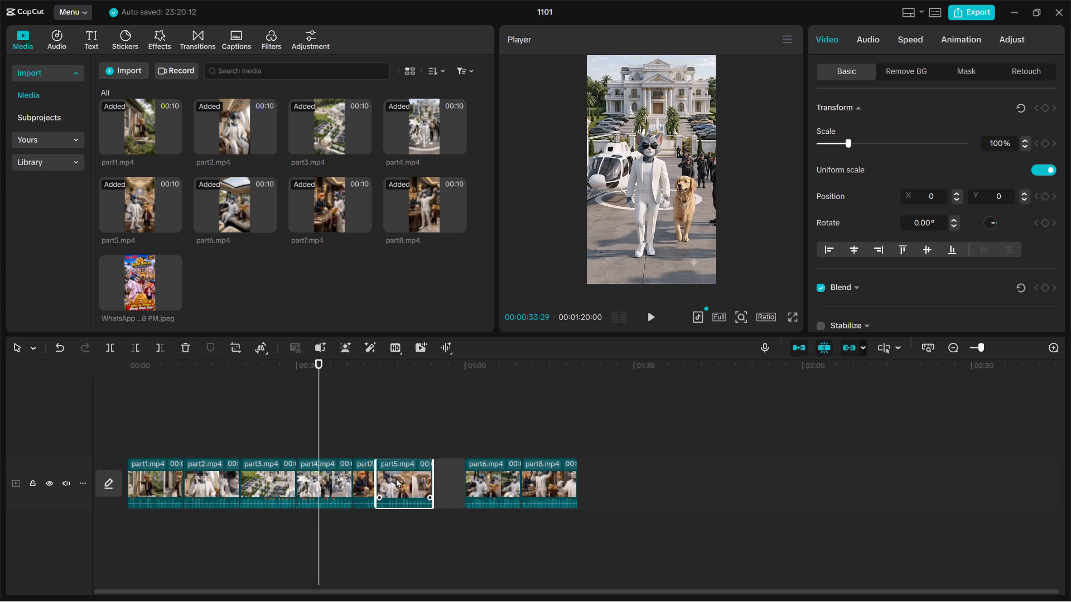
{"action": "left_click_drag", "start_coordinate": [396, 478], "coordinate": [379, 482]}
{"action": "left_click_drag", "start_coordinate": [494, 473], "coordinate": [437, 475]}
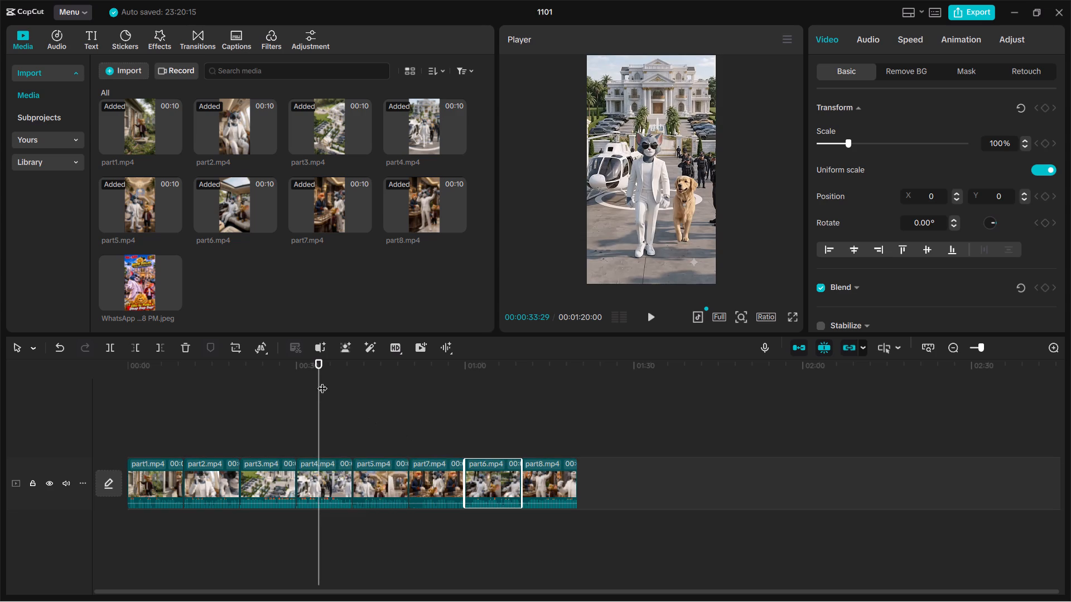
Replay the sequence from part3, move the part6 clip in front of part7, and play through to the end of part8.
{"action": "left_click_drag", "start_coordinate": [317, 358], "coordinate": [301, 361]}
{"action": "left_click_drag", "start_coordinate": [320, 397], "coordinate": [316, 397]}
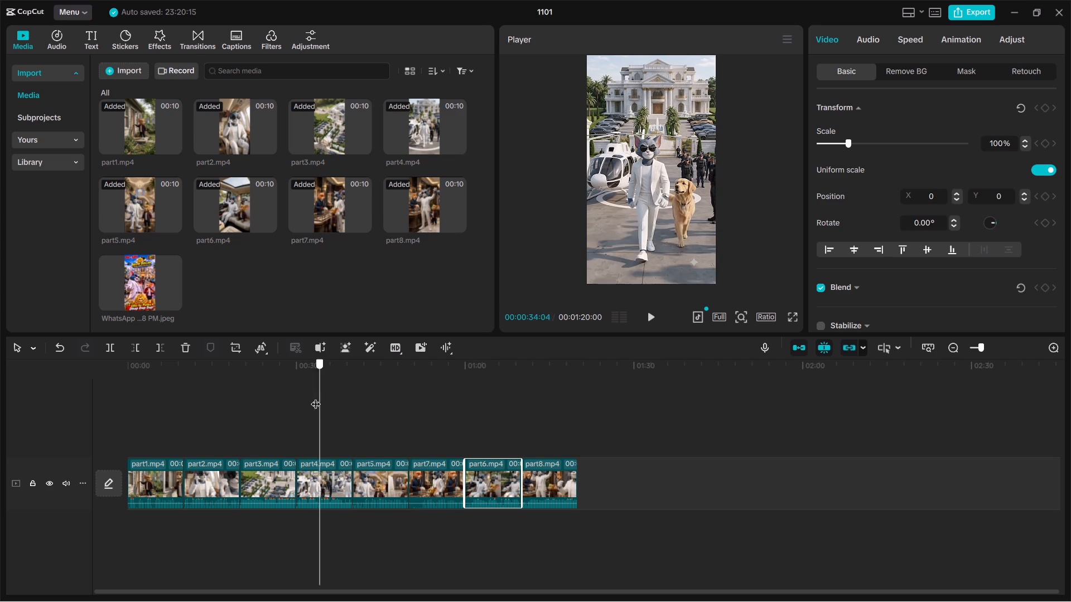
{"action": "left_click_drag", "start_coordinate": [316, 397], "coordinate": [271, 397]}
{"action": "left_click", "coordinate": [647, 319]}
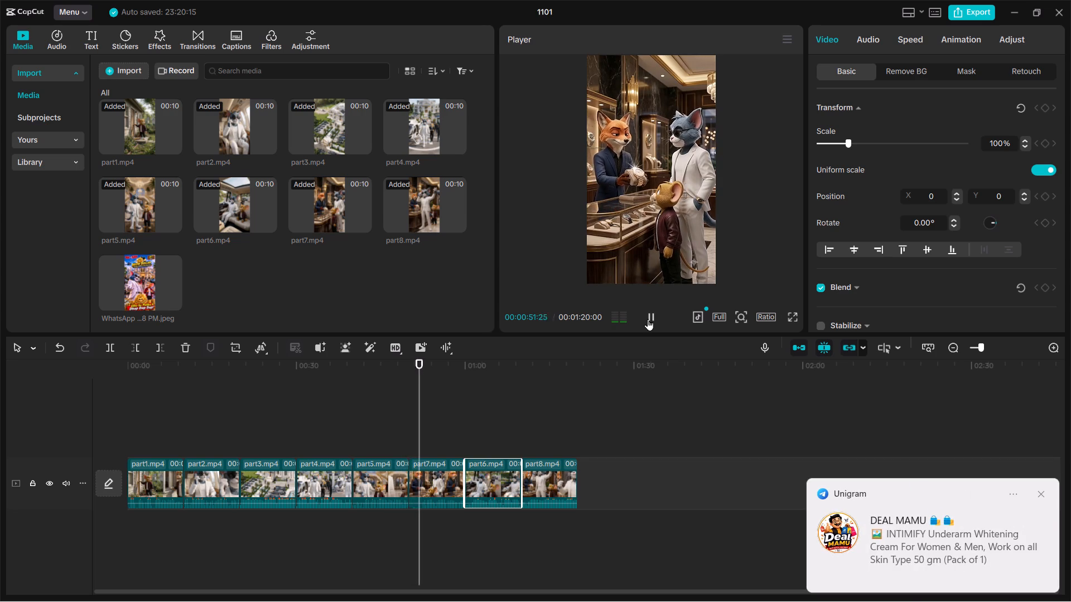
{"action": "right_click", "coordinate": [648, 319]}
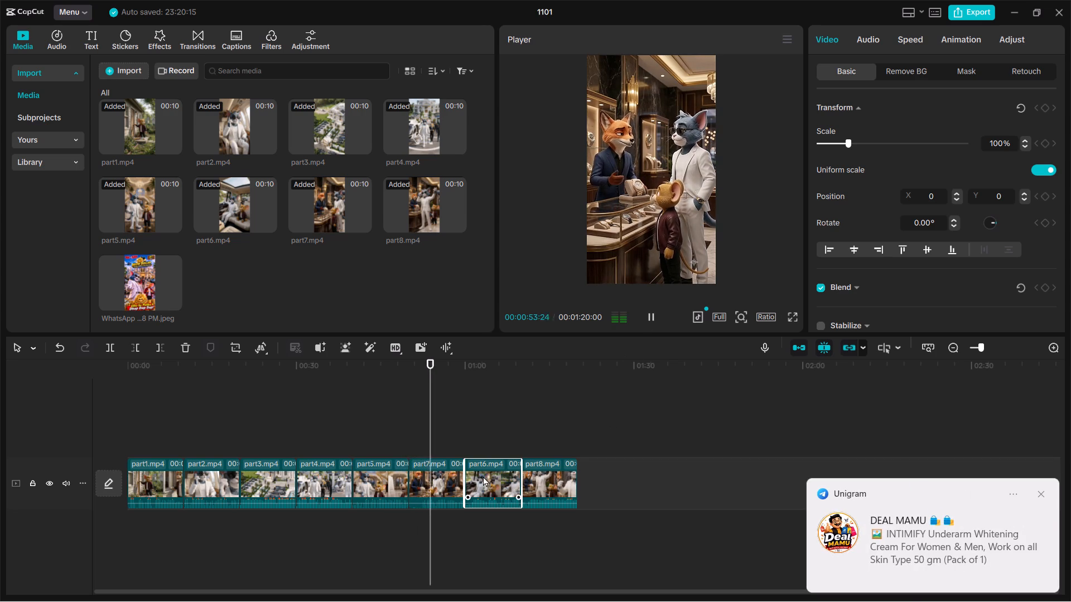
{"action": "left_click_drag", "start_coordinate": [483, 476], "coordinate": [430, 482]}
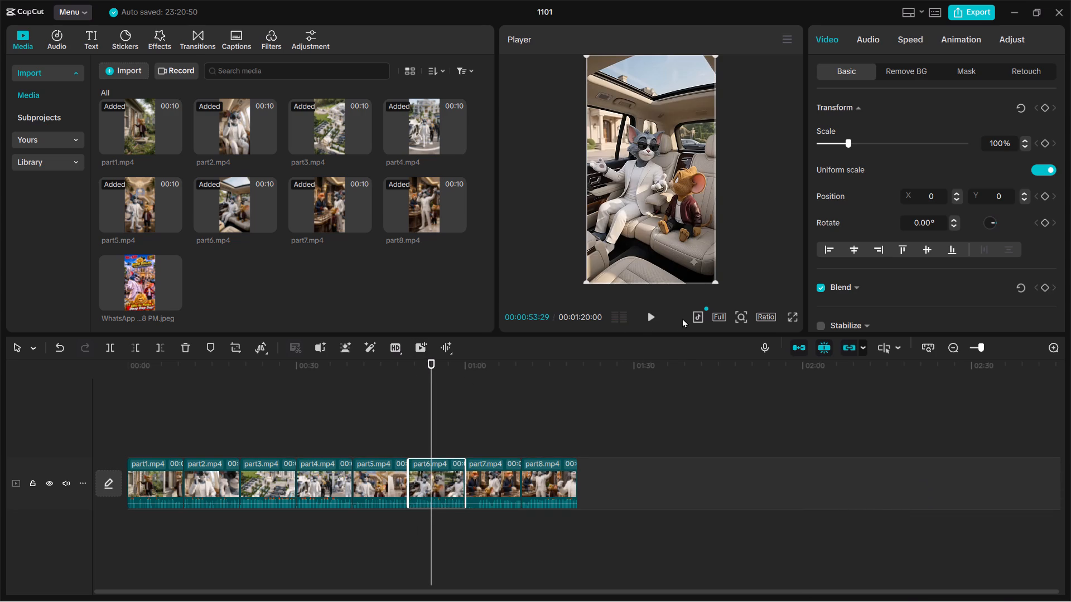
{"action": "left_click", "coordinate": [651, 316]}
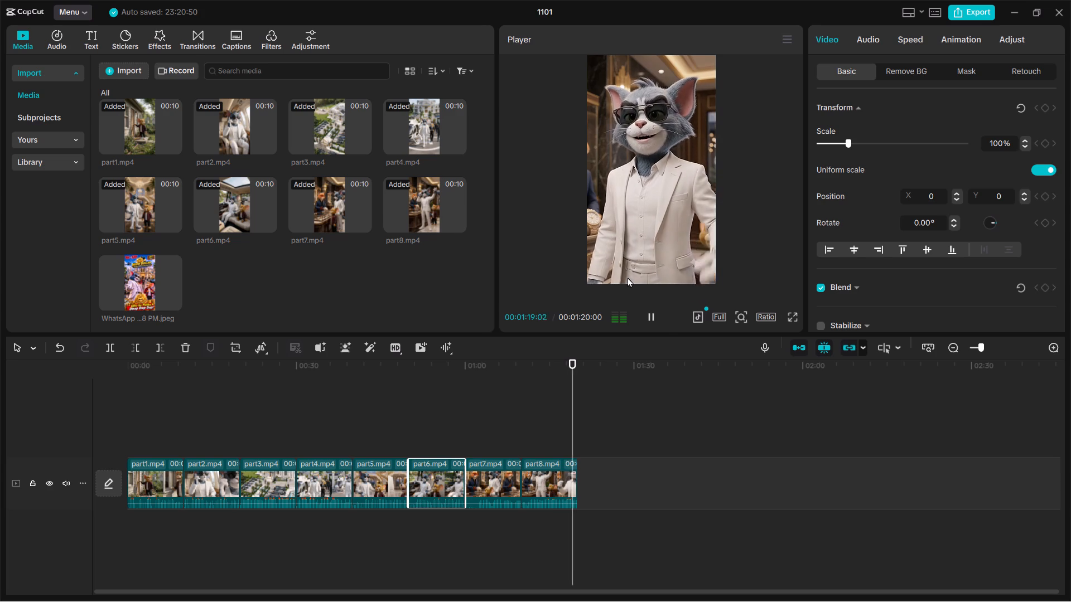
{"action": "left_click", "coordinate": [668, 435]}
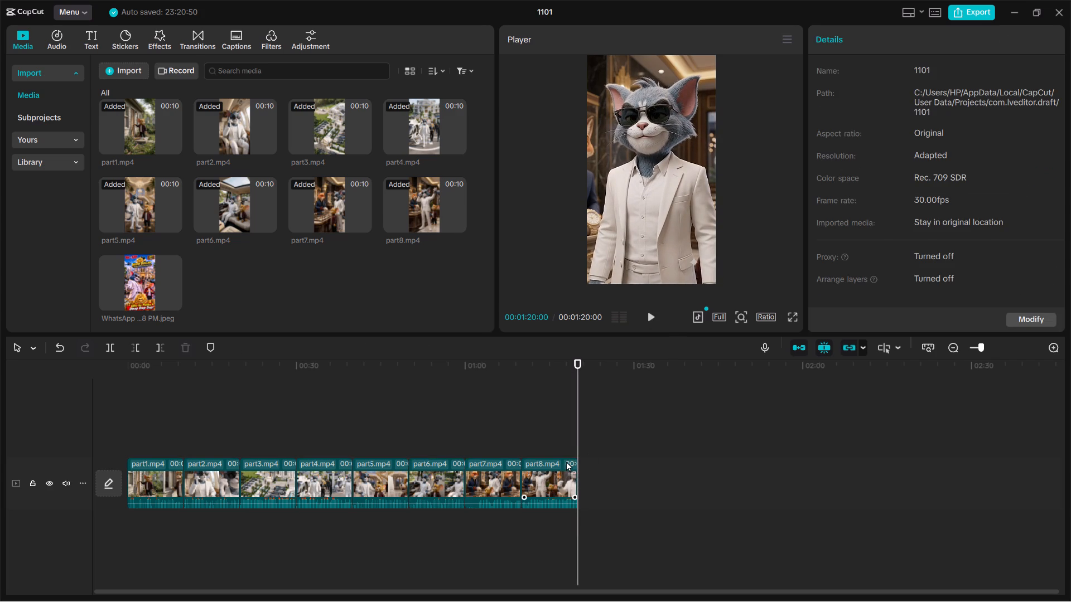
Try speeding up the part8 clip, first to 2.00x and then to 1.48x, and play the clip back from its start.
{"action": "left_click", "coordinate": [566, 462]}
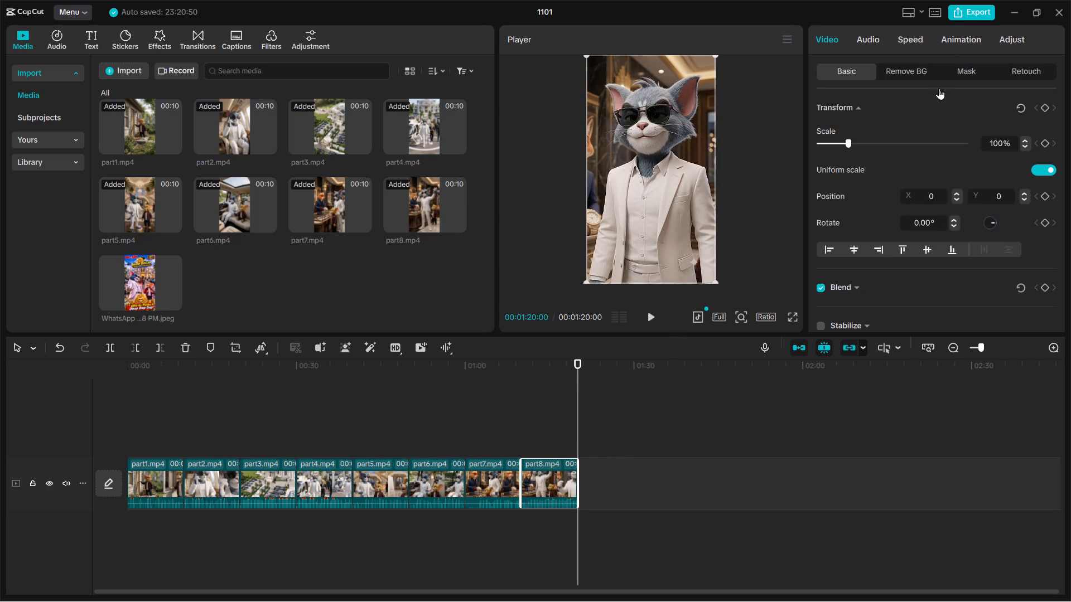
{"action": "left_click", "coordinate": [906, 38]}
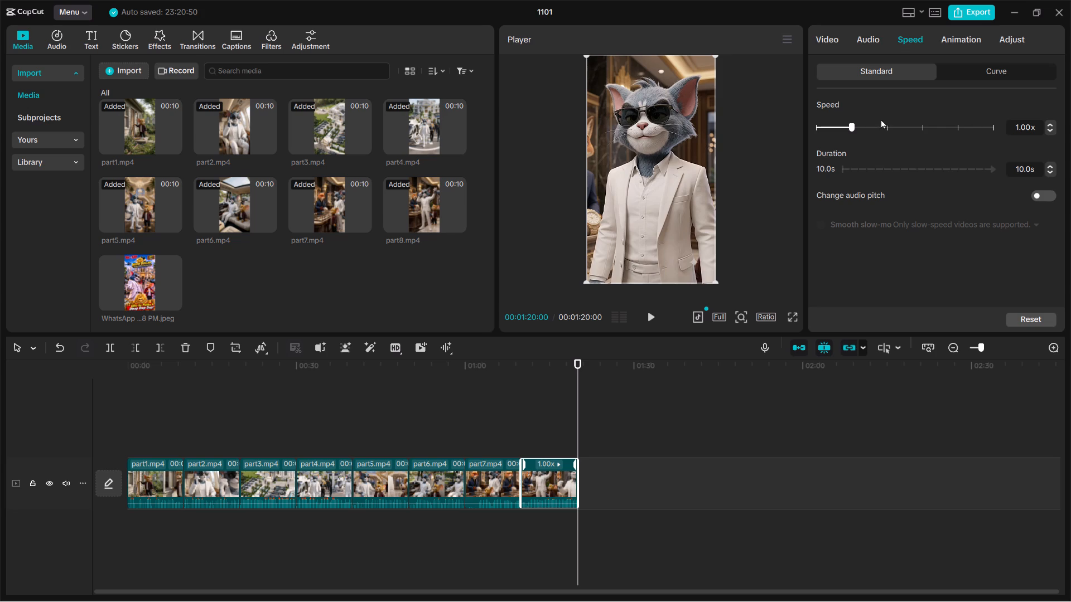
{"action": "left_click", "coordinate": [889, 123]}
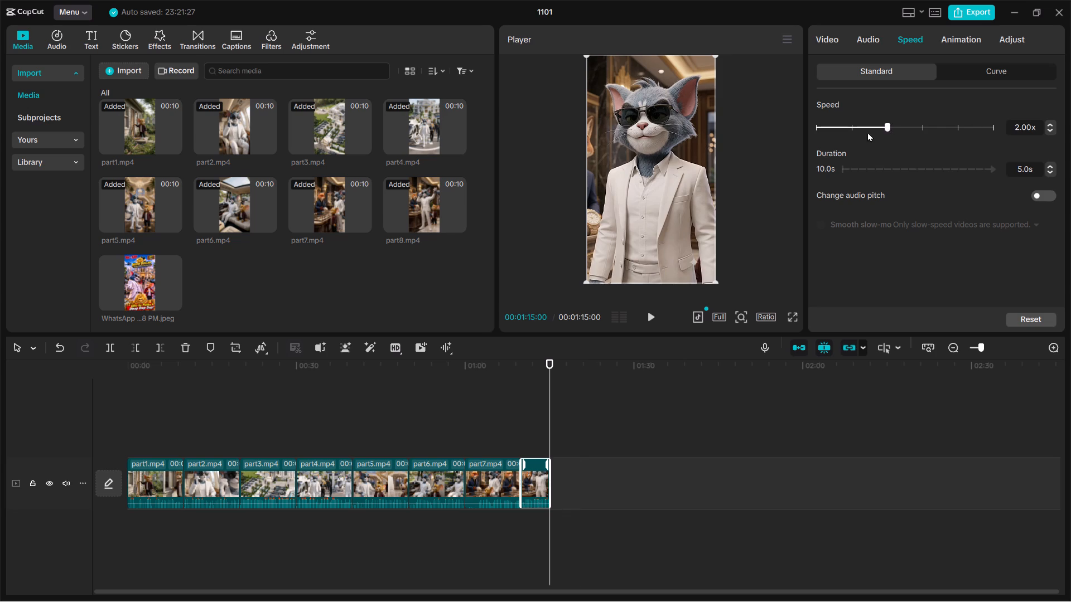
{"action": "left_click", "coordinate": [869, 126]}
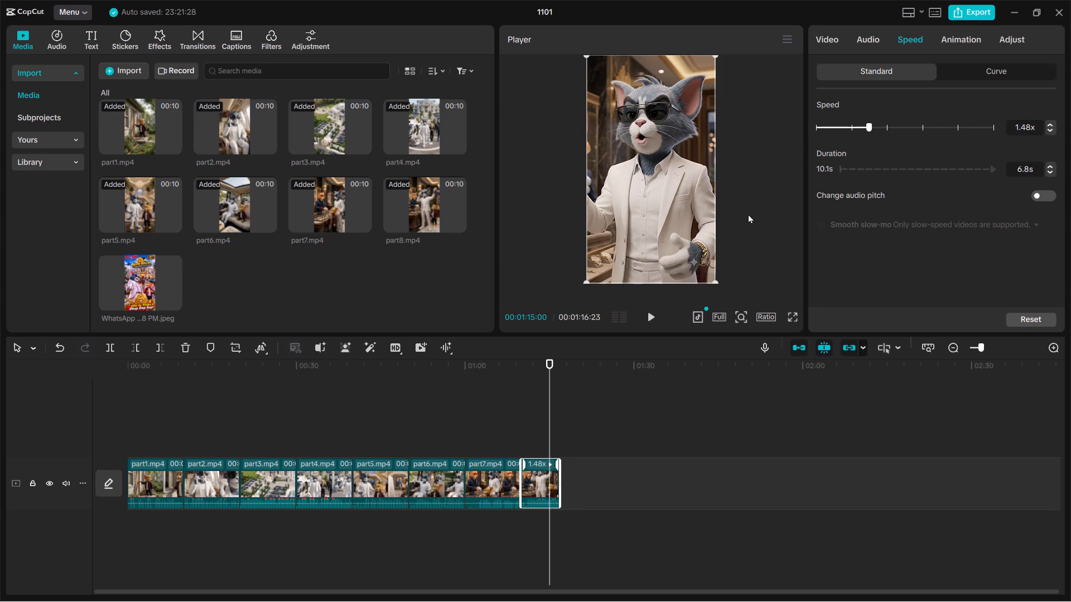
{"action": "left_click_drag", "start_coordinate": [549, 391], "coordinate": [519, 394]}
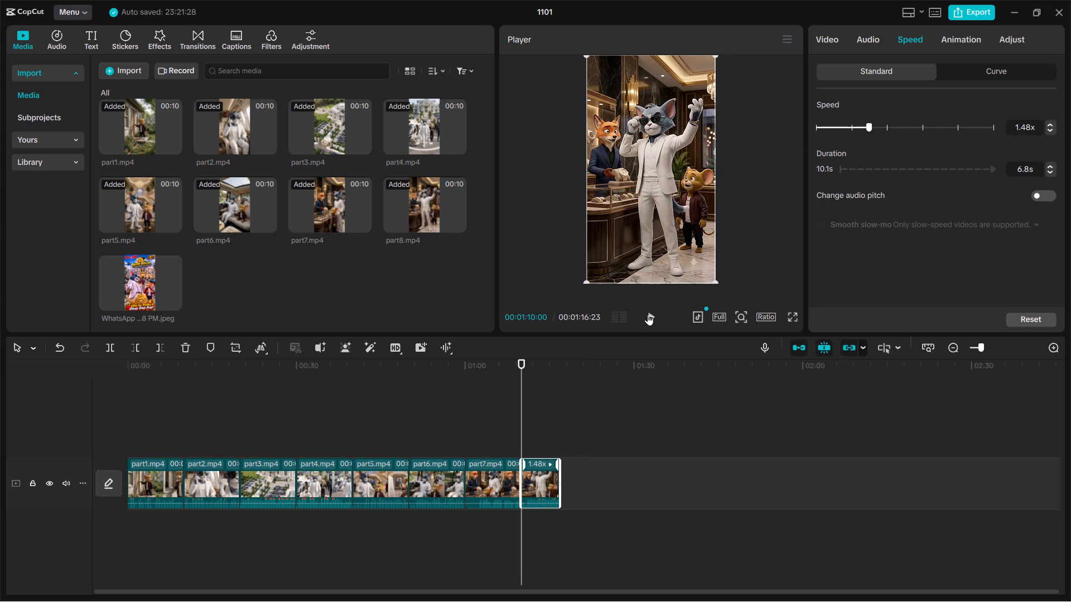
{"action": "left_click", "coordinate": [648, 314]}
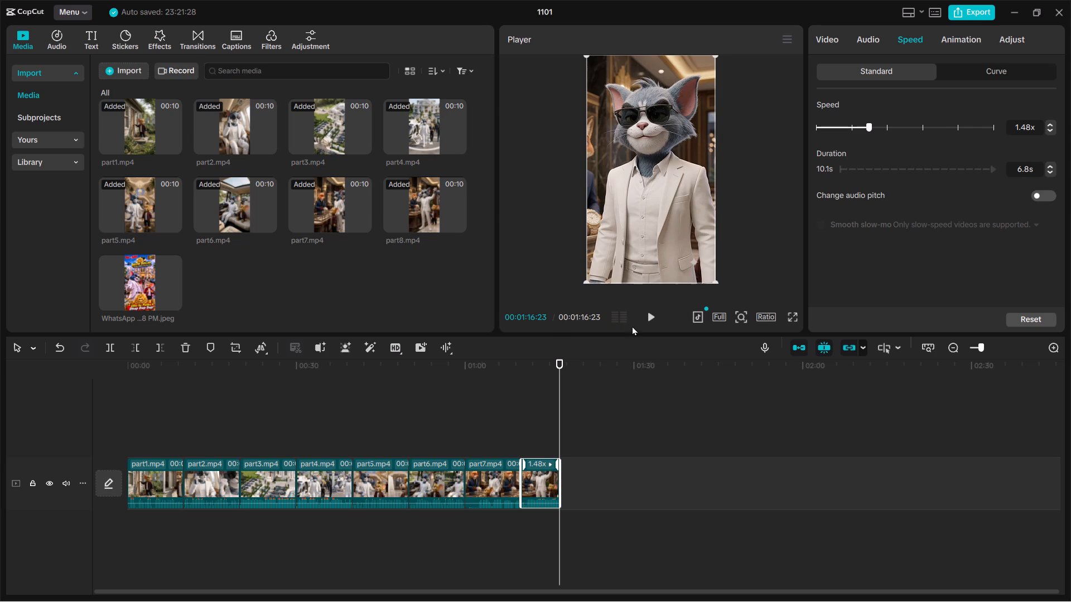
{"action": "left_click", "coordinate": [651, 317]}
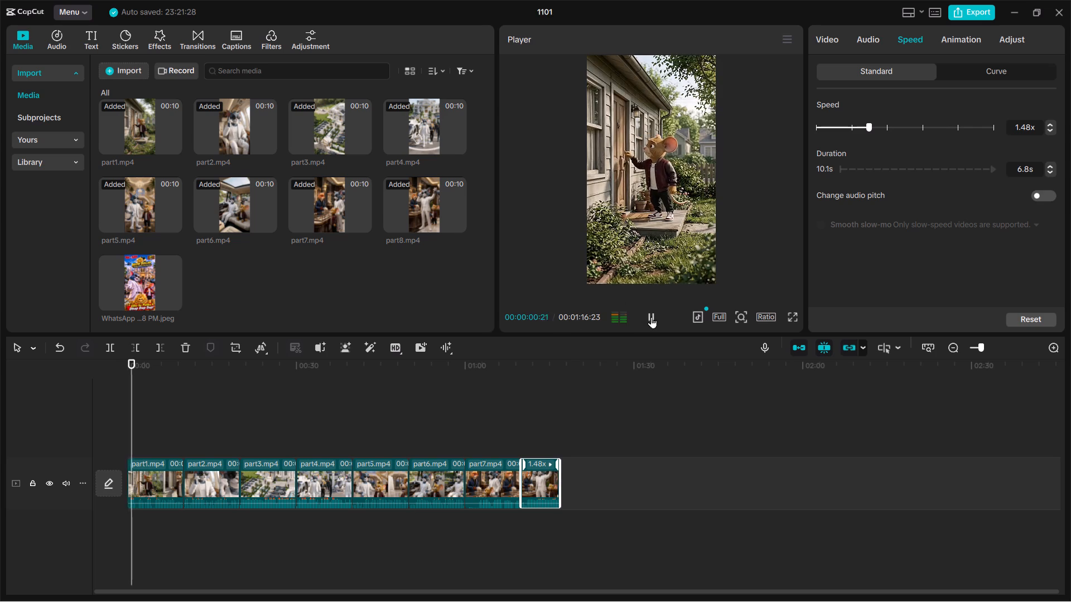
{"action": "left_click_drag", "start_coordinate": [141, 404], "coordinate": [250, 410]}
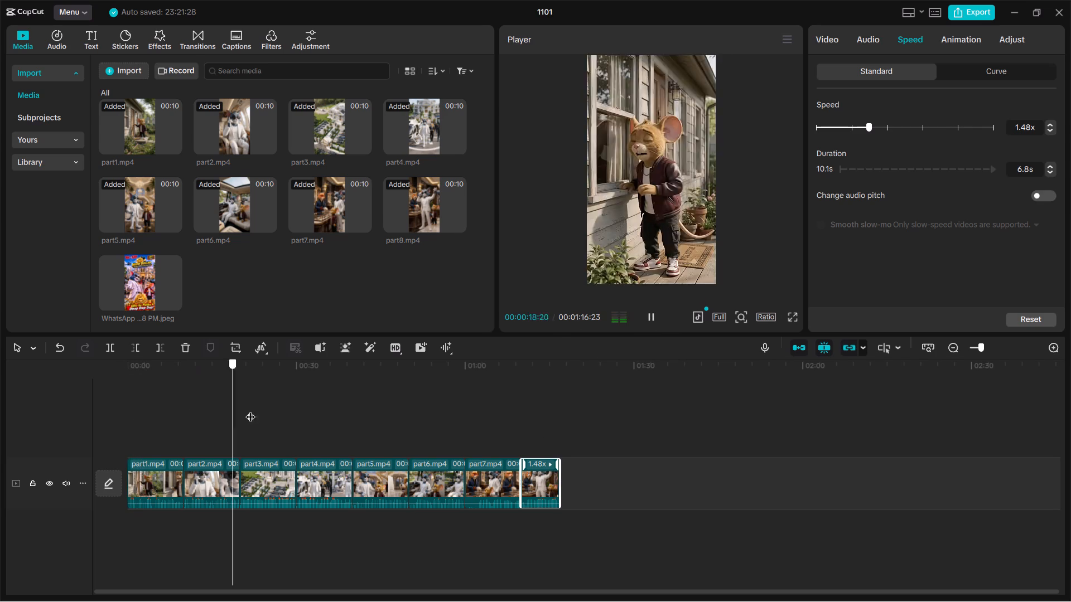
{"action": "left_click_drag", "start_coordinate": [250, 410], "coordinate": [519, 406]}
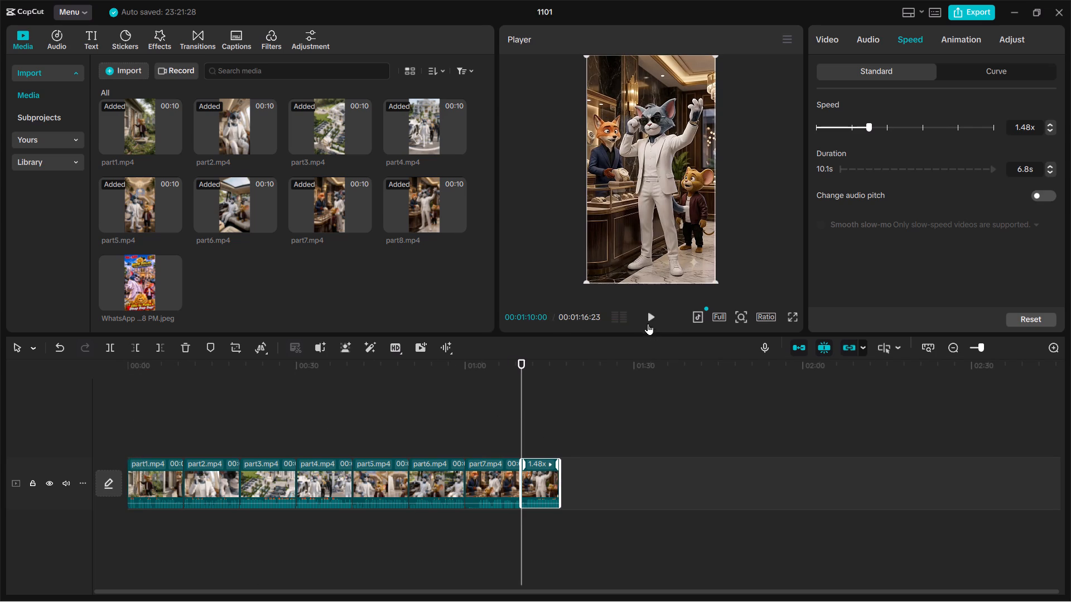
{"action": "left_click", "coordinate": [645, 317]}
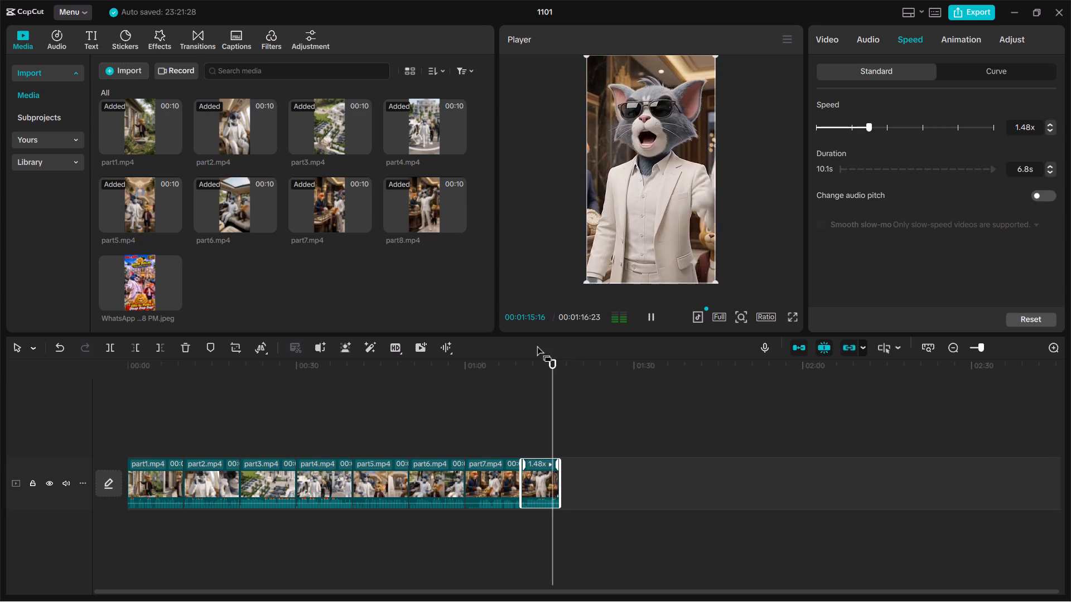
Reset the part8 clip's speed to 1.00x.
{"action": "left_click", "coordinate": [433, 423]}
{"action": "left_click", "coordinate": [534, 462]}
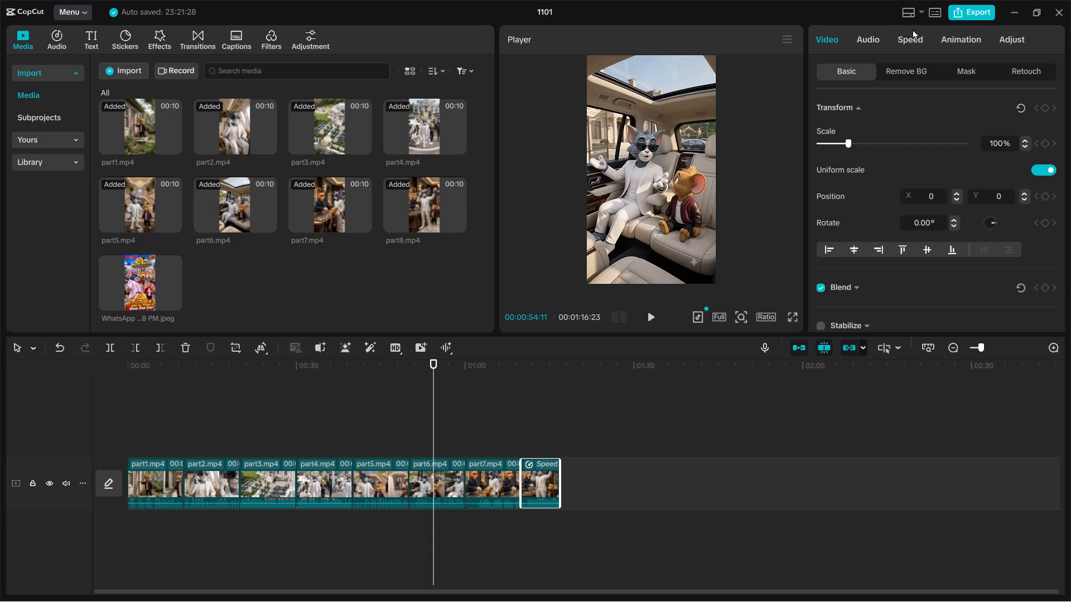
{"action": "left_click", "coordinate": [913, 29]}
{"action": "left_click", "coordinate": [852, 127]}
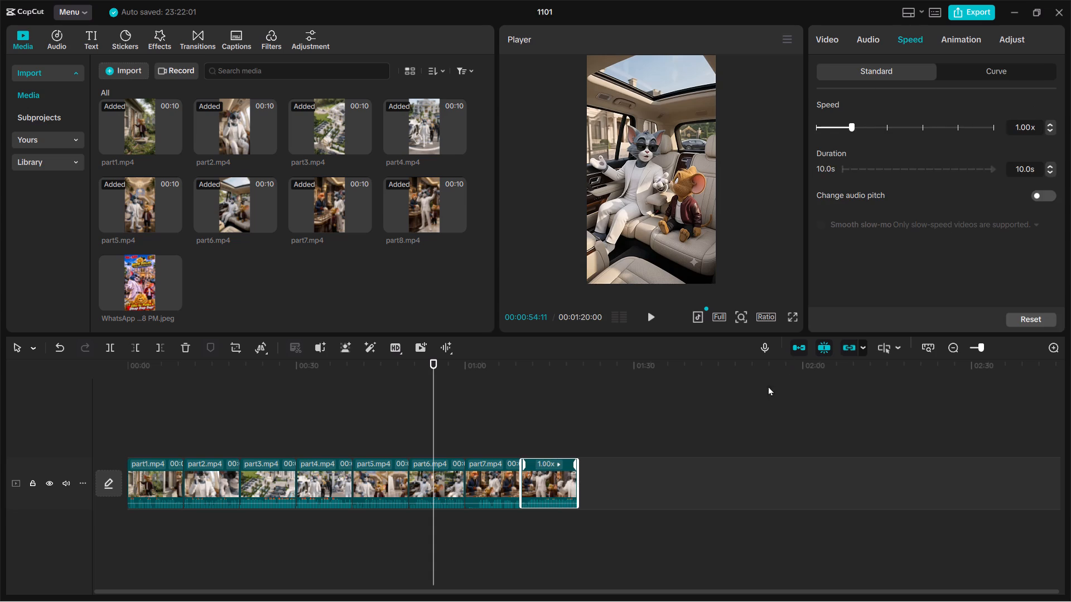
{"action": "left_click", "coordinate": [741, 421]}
Play the start of the part8 clip and split it at 00:01:12:27.
{"action": "left_click", "coordinate": [543, 474]}
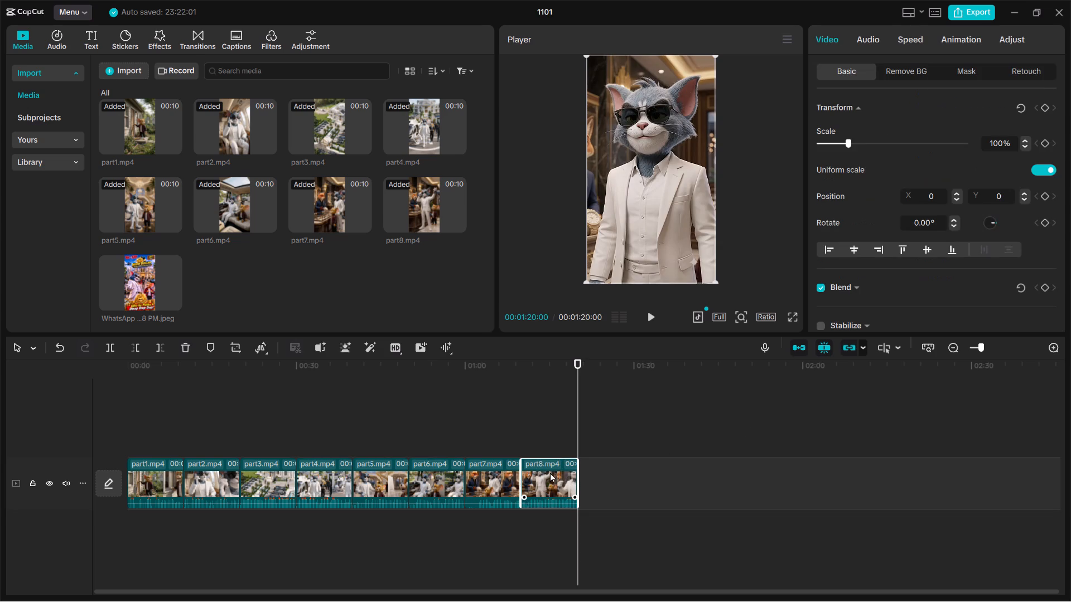
{"action": "left_click_drag", "start_coordinate": [551, 469], "coordinate": [573, 467]}
{"action": "left_click_drag", "start_coordinate": [577, 419], "coordinate": [528, 429]}
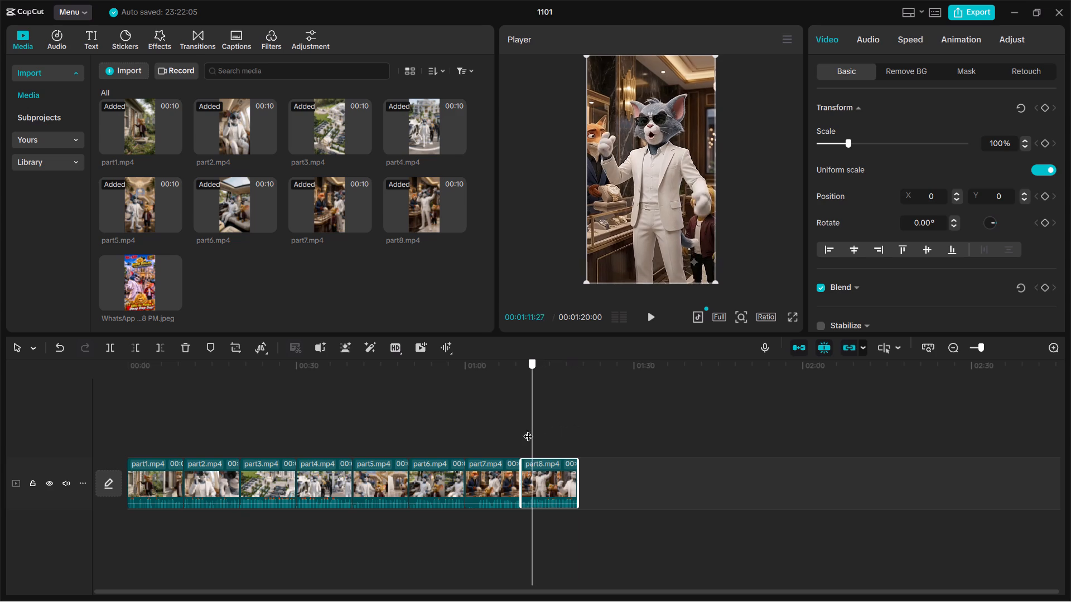
{"action": "left_click_drag", "start_coordinate": [528, 429], "coordinate": [524, 429]}
{"action": "left_click", "coordinate": [649, 314]}
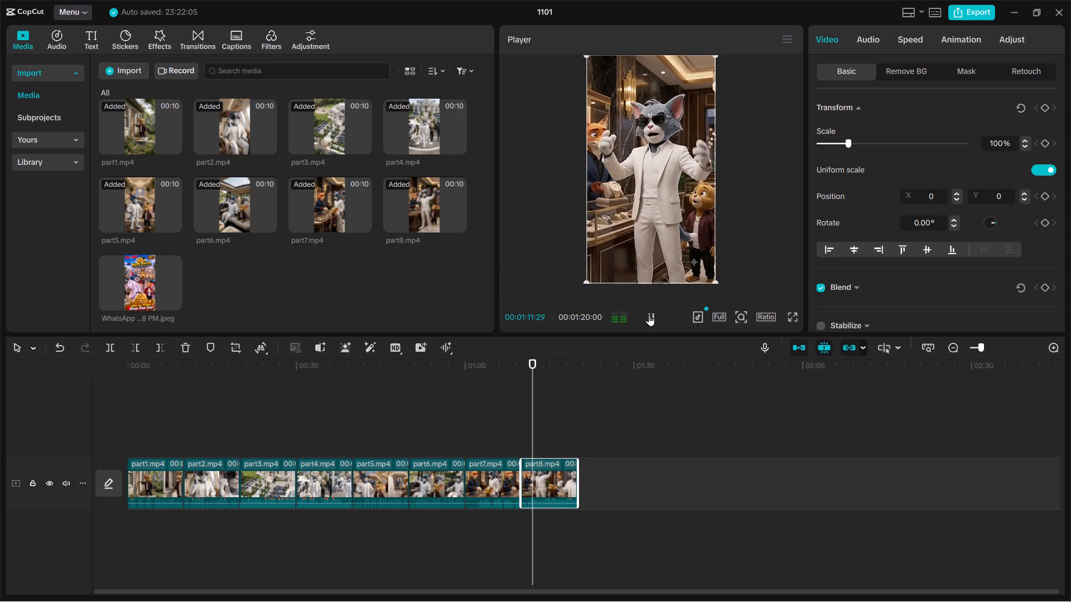
{"action": "left_click", "coordinate": [649, 314]}
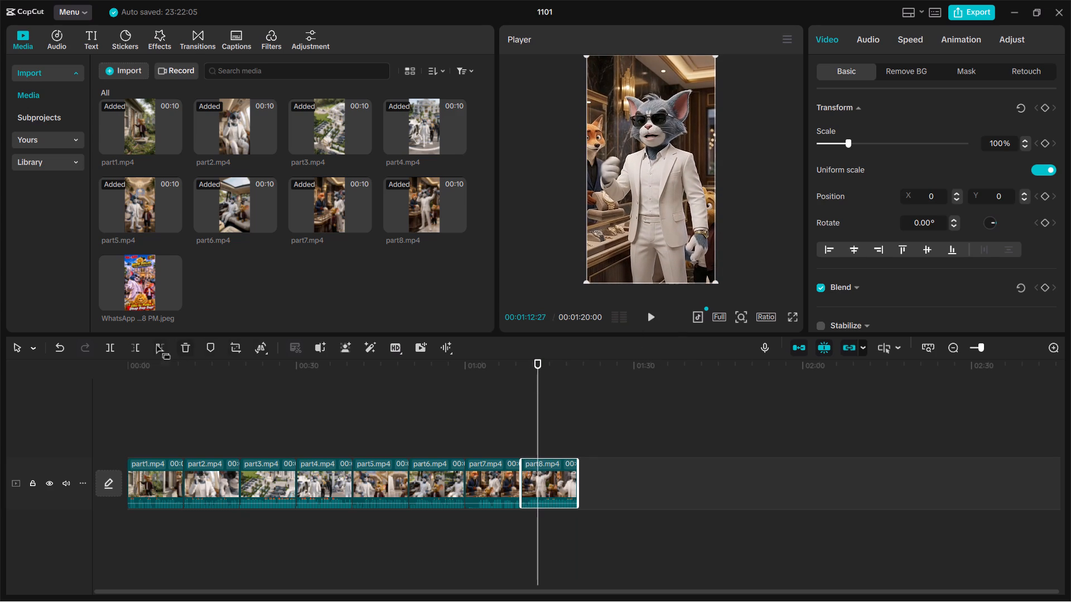
{"action": "left_click", "coordinate": [114, 346]}
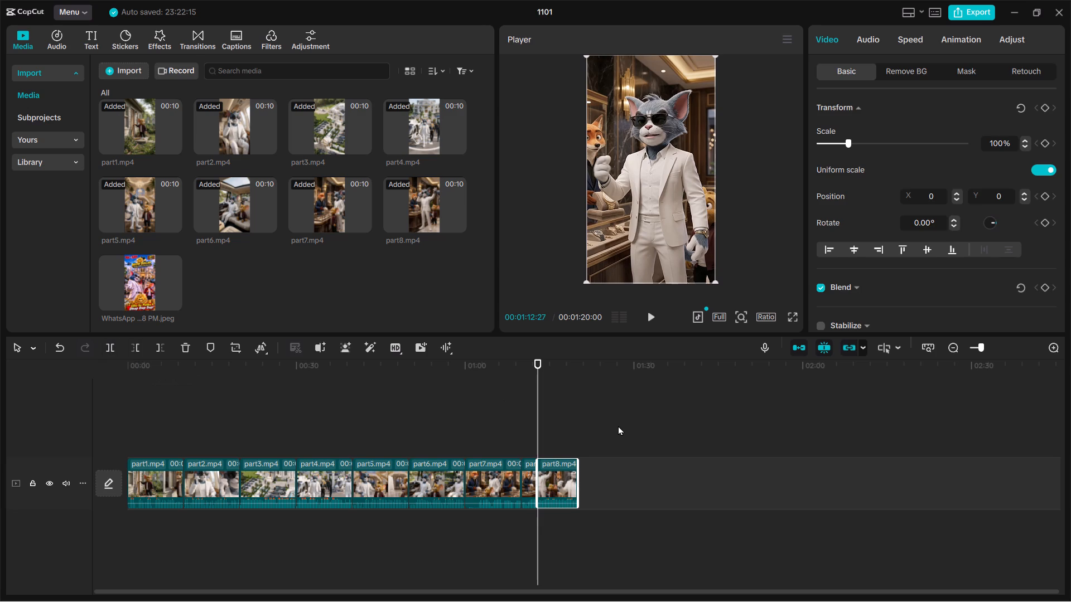
Set the speed of the second piece of part8 to 1.26x and play it back from the split.
{"action": "left_click", "coordinate": [620, 425]}
{"action": "left_click", "coordinate": [554, 478]}
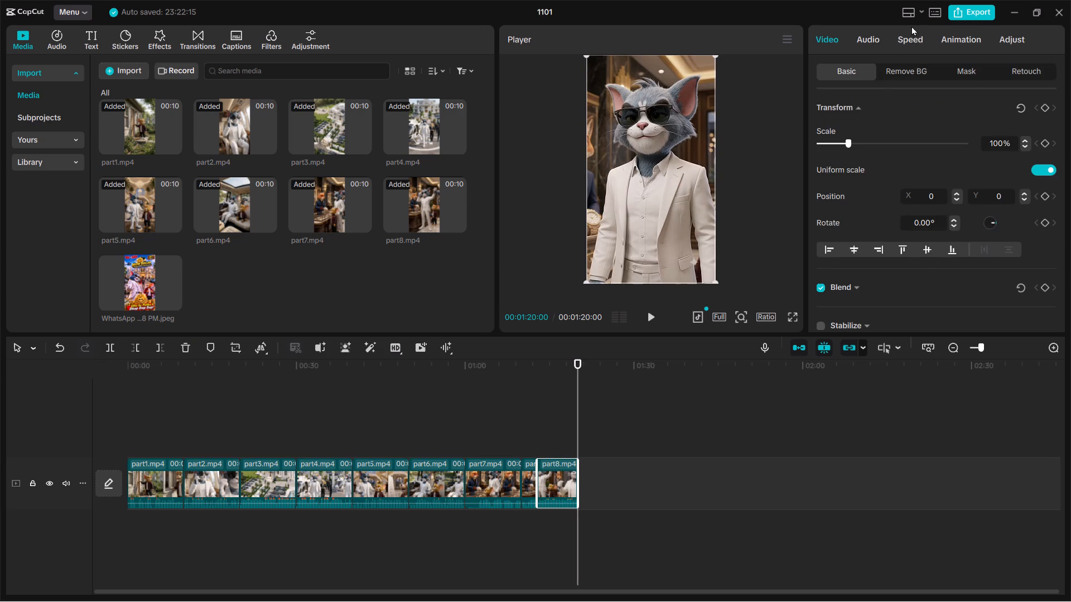
{"action": "left_click", "coordinate": [912, 36]}
{"action": "left_click", "coordinate": [861, 125]}
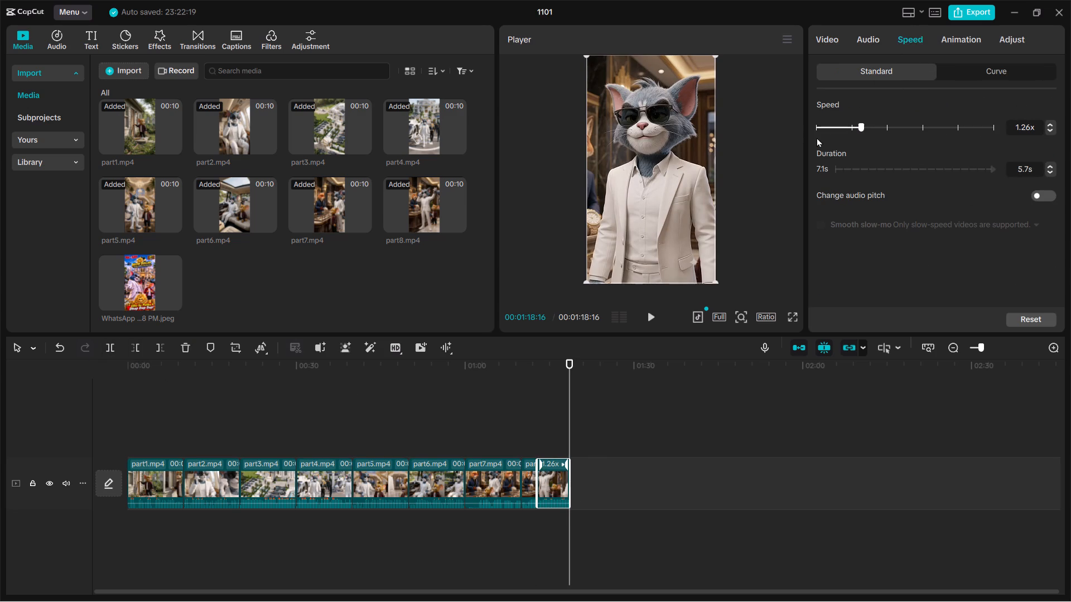
{"action": "left_click", "coordinate": [652, 319]}
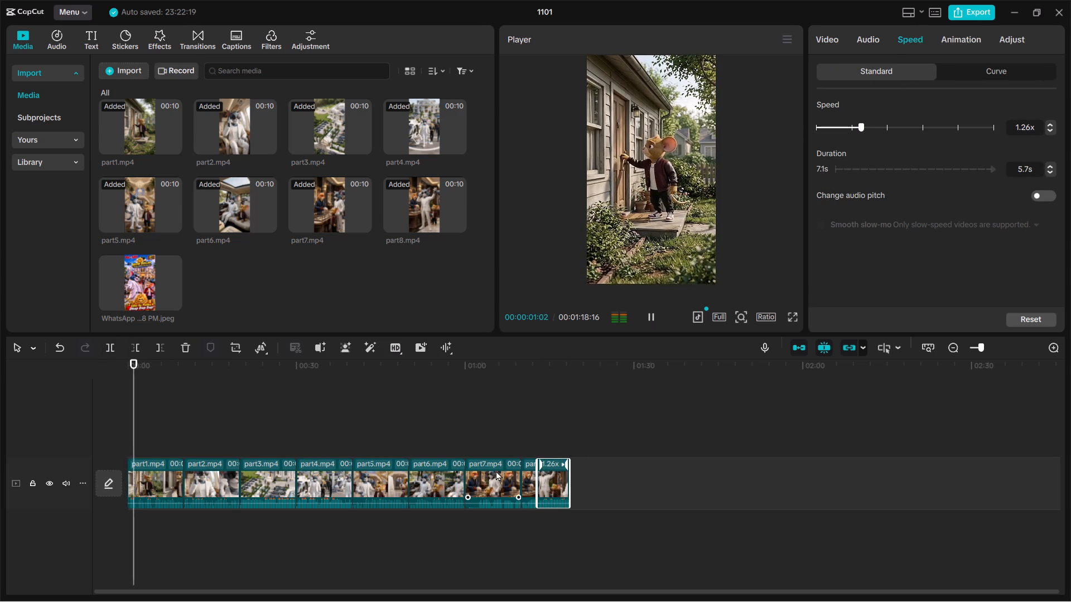
{"action": "left_click_drag", "start_coordinate": [141, 414], "coordinate": [534, 400]}
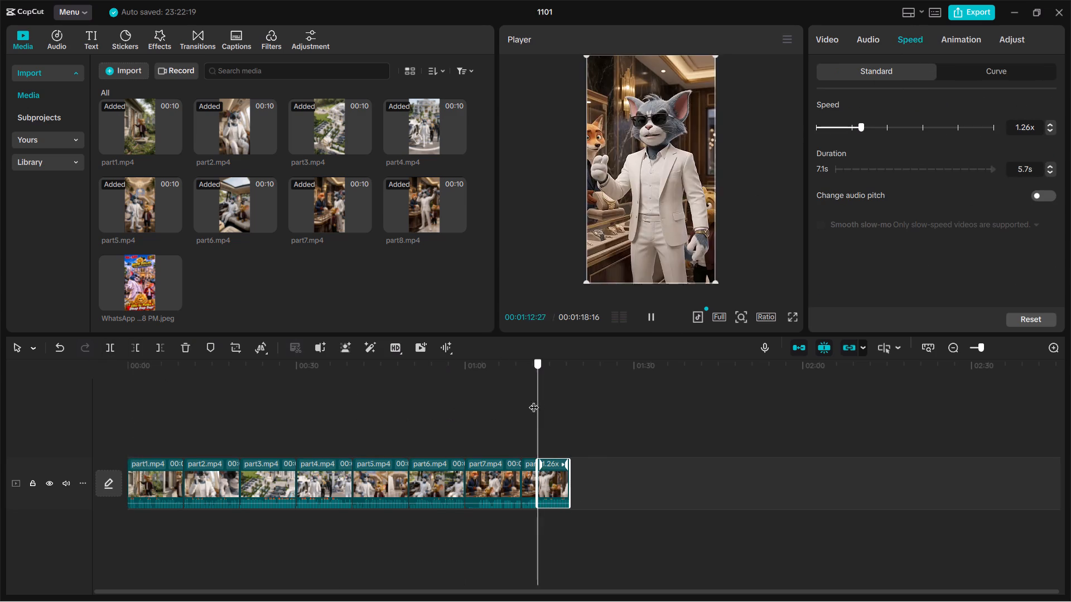
{"action": "left_click_drag", "start_coordinate": [534, 400], "coordinate": [536, 401]}
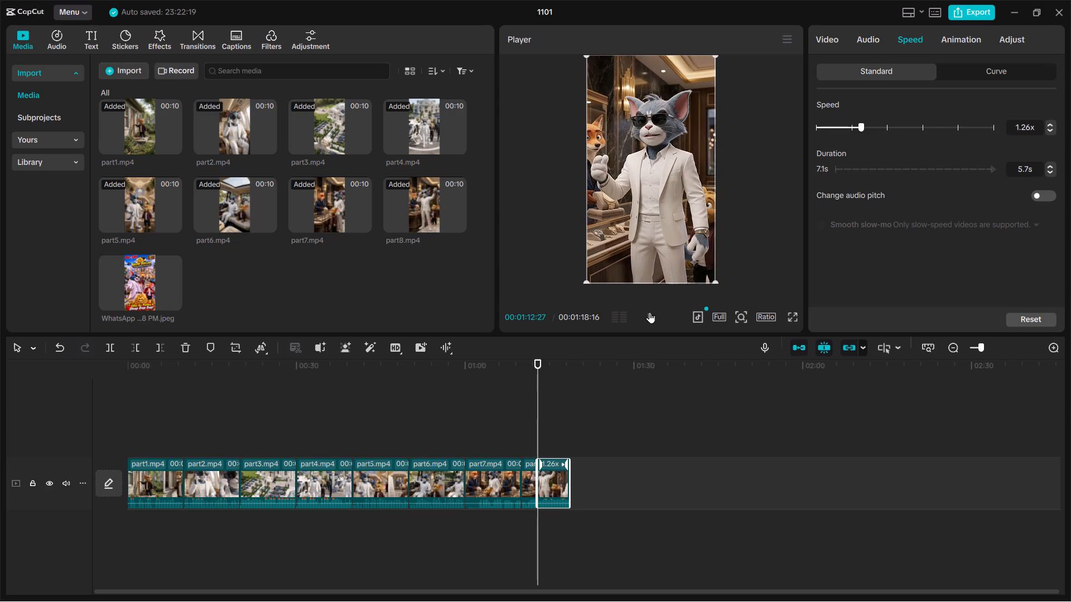
{"action": "left_click", "coordinate": [647, 312]}
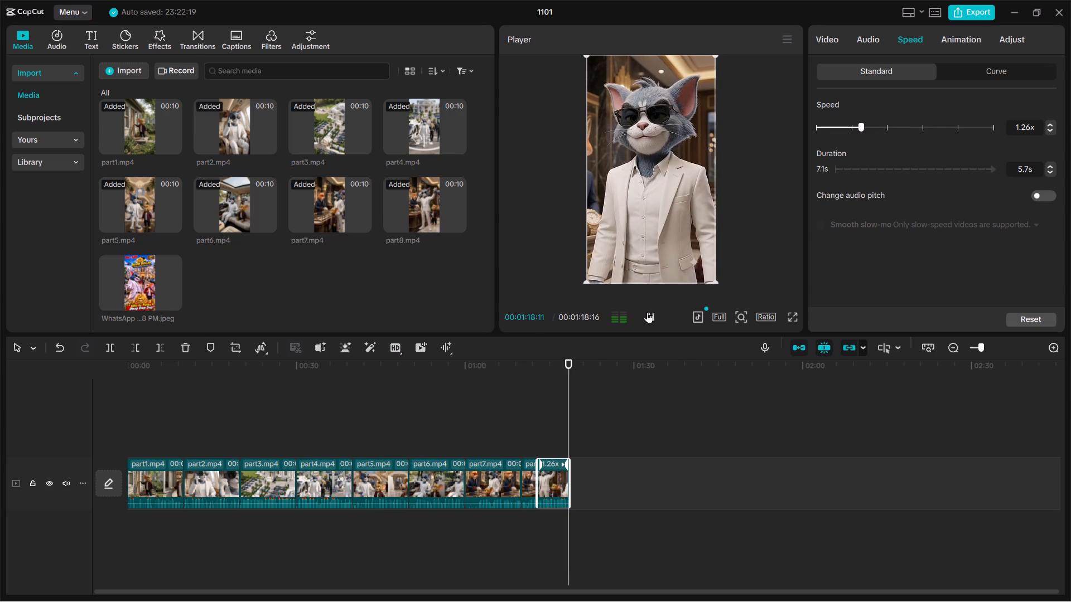
{"action": "left_click", "coordinate": [659, 406]}
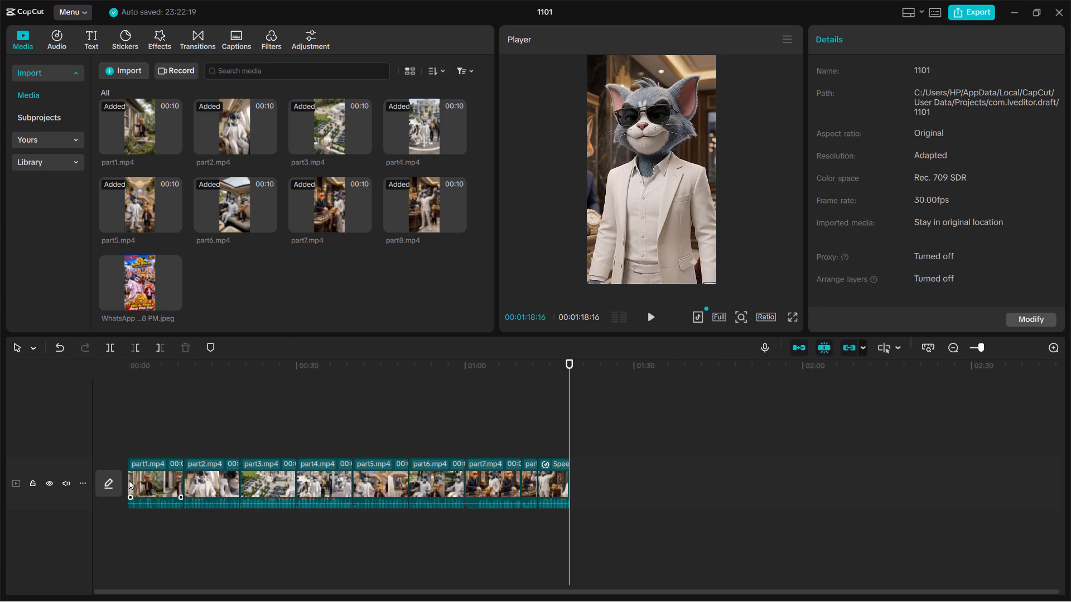
Insert the WhatsApp poster image before part1 at the timeline start and trim it to about 1.5 s.
{"action": "left_click_drag", "start_coordinate": [572, 397], "coordinate": [441, 419]}
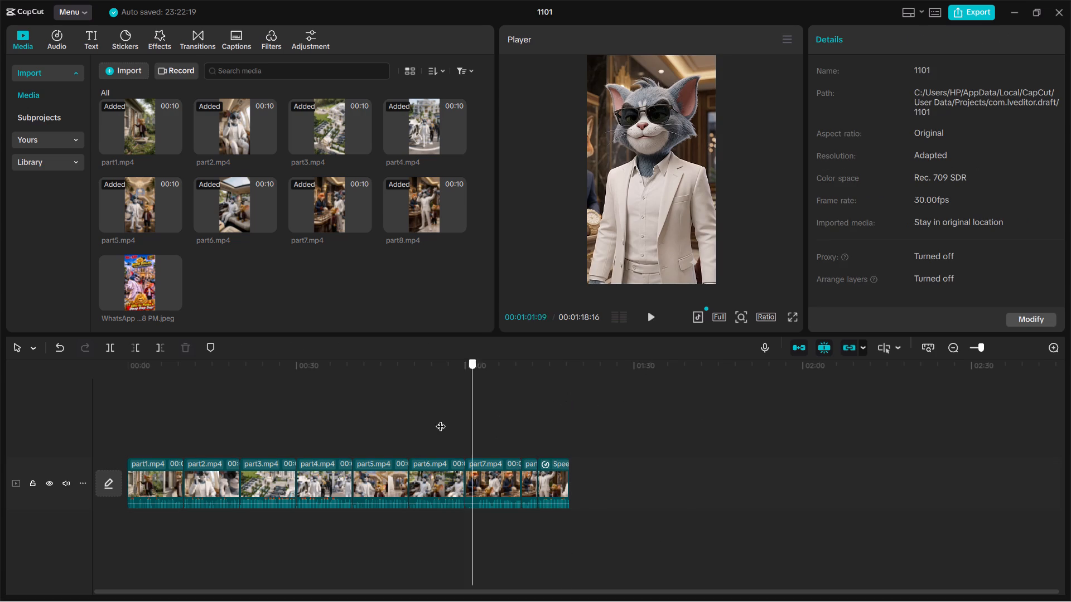
{"action": "left_click_drag", "start_coordinate": [441, 419], "coordinate": [130, 423]}
{"action": "left_click", "coordinate": [172, 298]}
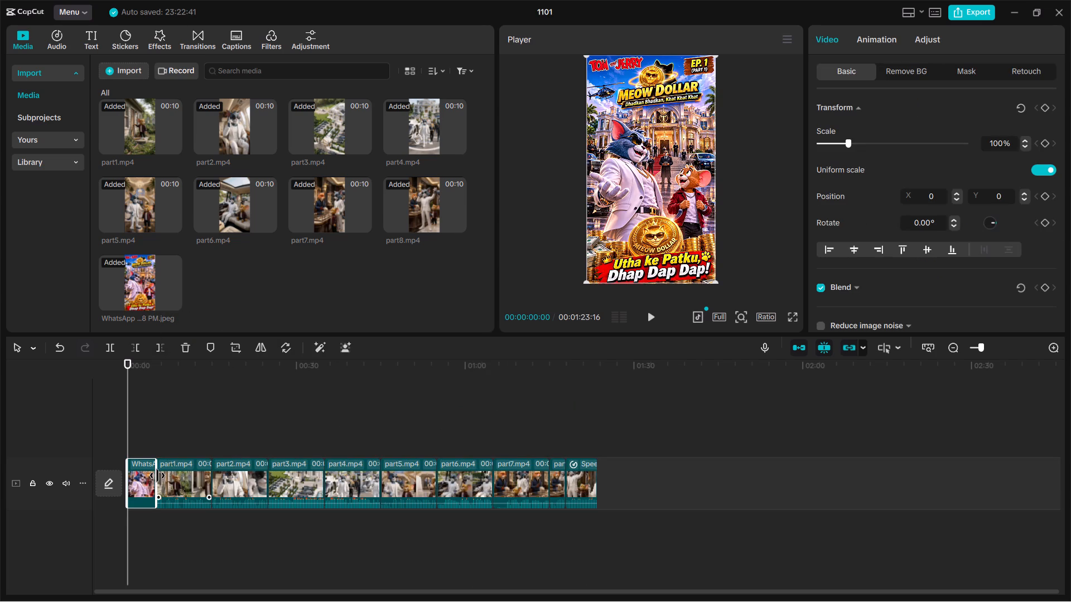
{"action": "left_click_drag", "start_coordinate": [157, 475], "coordinate": [134, 478]}
Play the opening from the start and shorten the poster image to about 11 frames.
{"action": "left_click", "coordinate": [245, 444]}
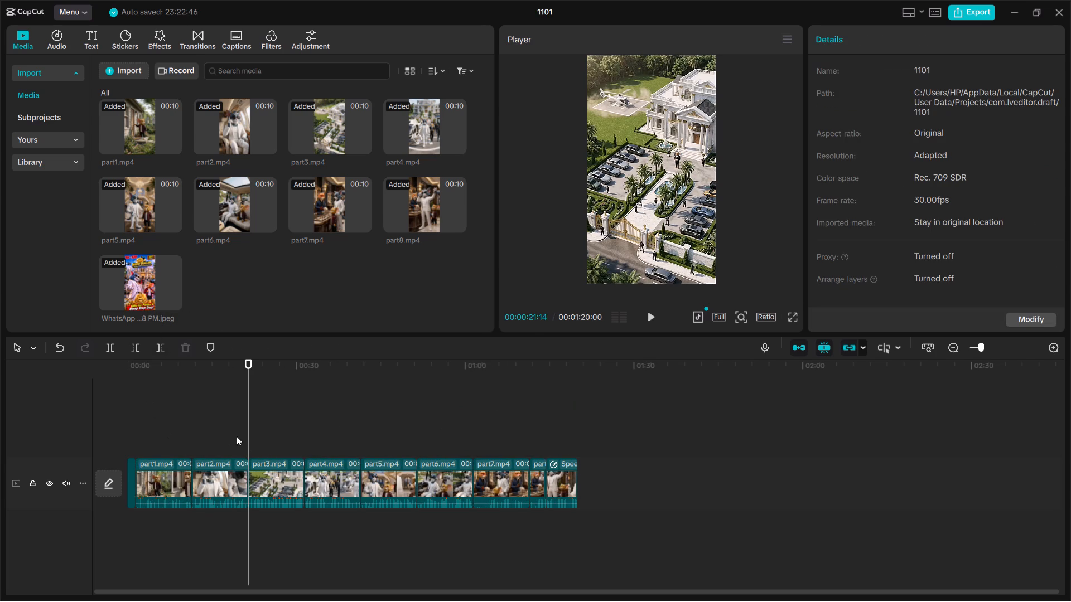
{"action": "left_click_drag", "start_coordinate": [248, 415], "coordinate": [114, 444]}
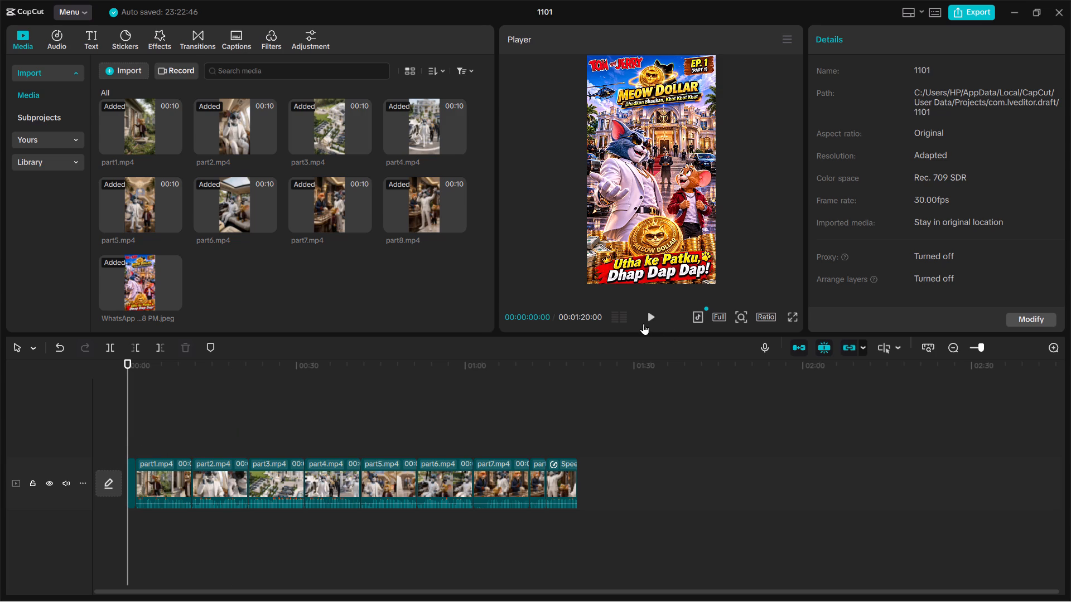
{"action": "left_click", "coordinate": [647, 317]}
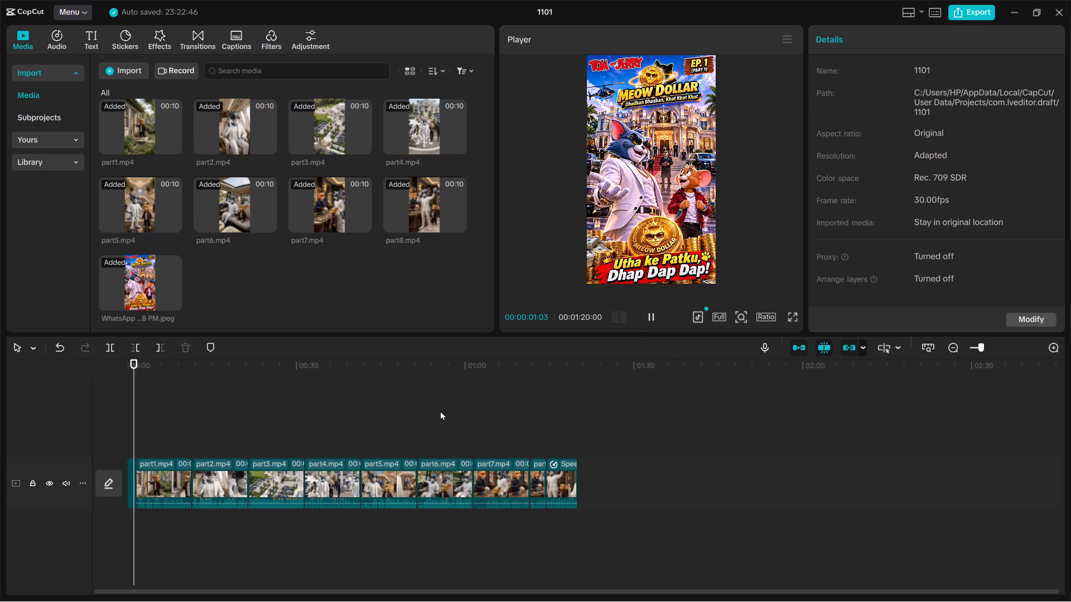
{"action": "left_click", "coordinate": [129, 474]}
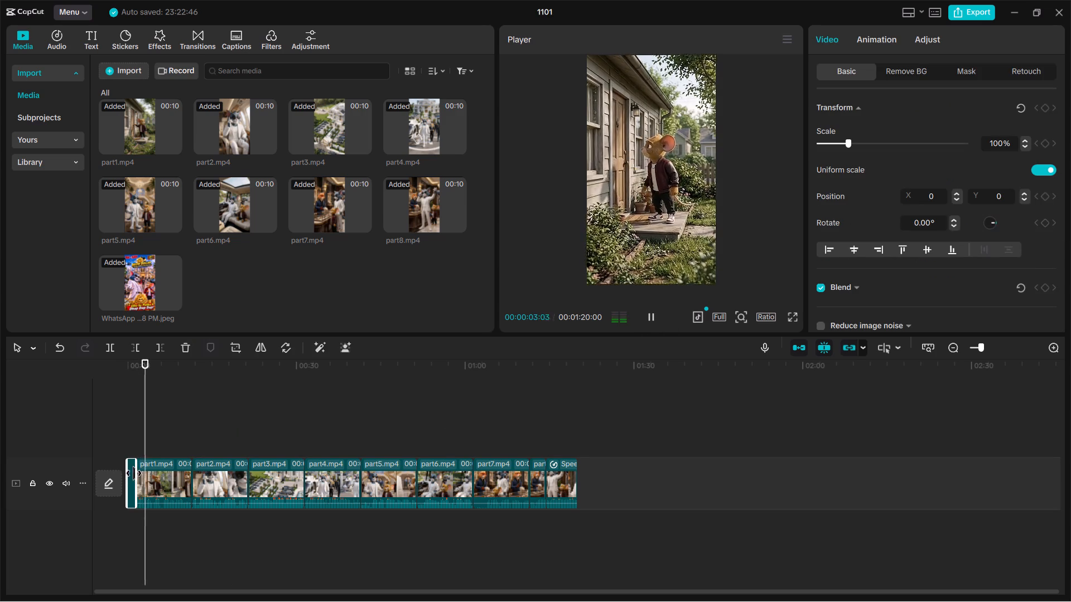
{"action": "left_click_drag", "start_coordinate": [134, 473], "coordinate": [128, 473]}
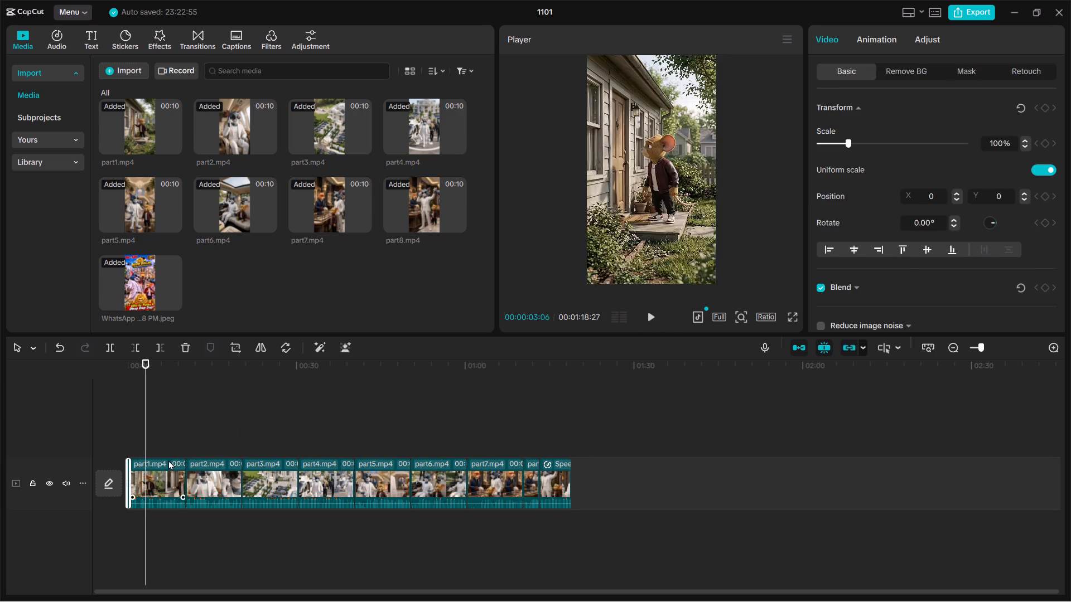
Play from the start into part4 and examine the cat's walking companion frame by frame between about 00:00:32 and 00:00:36.
{"action": "left_click", "coordinate": [213, 444]}
{"action": "left_click_drag", "start_coordinate": [213, 425], "coordinate": [111, 445]}
{"action": "left_click", "coordinate": [653, 315]}
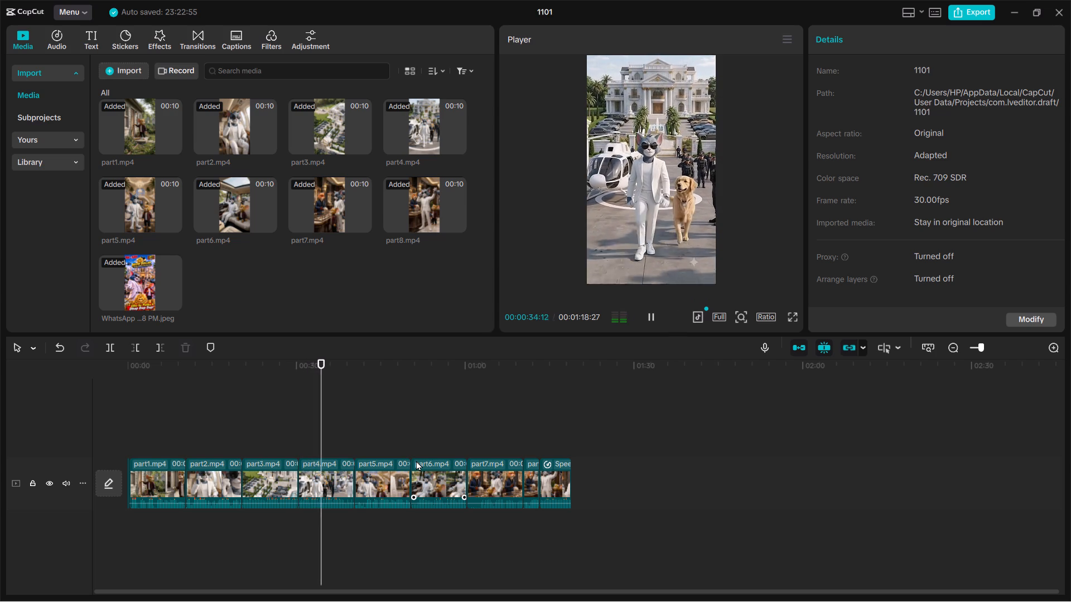
{"action": "key", "text": "Left"}
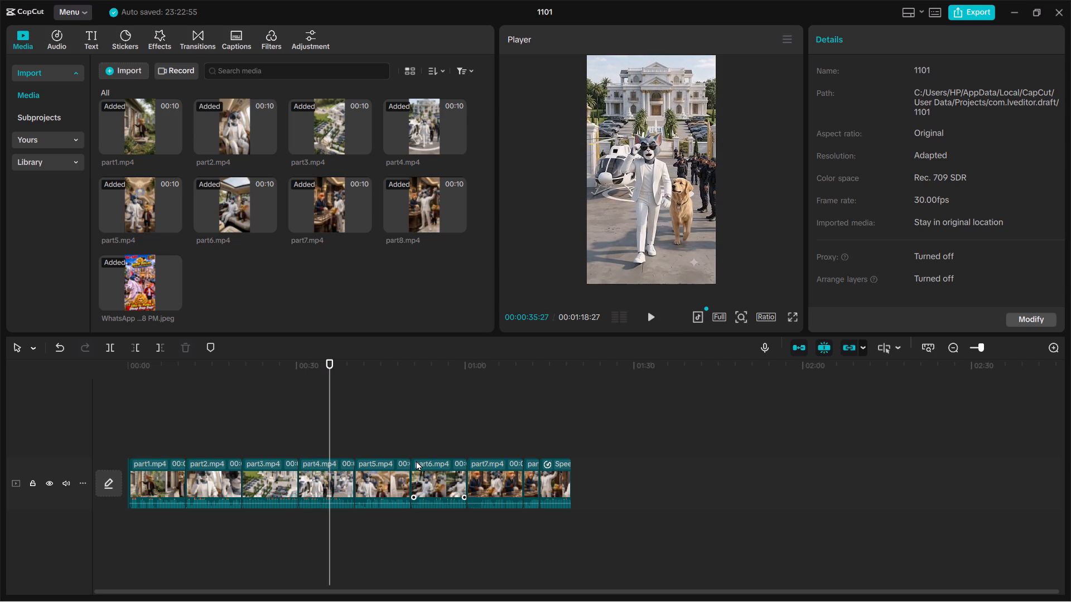
{"action": "key", "text": "Left"}
{"action": "key", "text": "Left"}
{"action": "key", "text": "Left"}
{"action": "key", "text": "Left"}
{"action": "key", "text": "Left"}
{"action": "key", "text": "Left"}
{"action": "key", "text": "Left"}
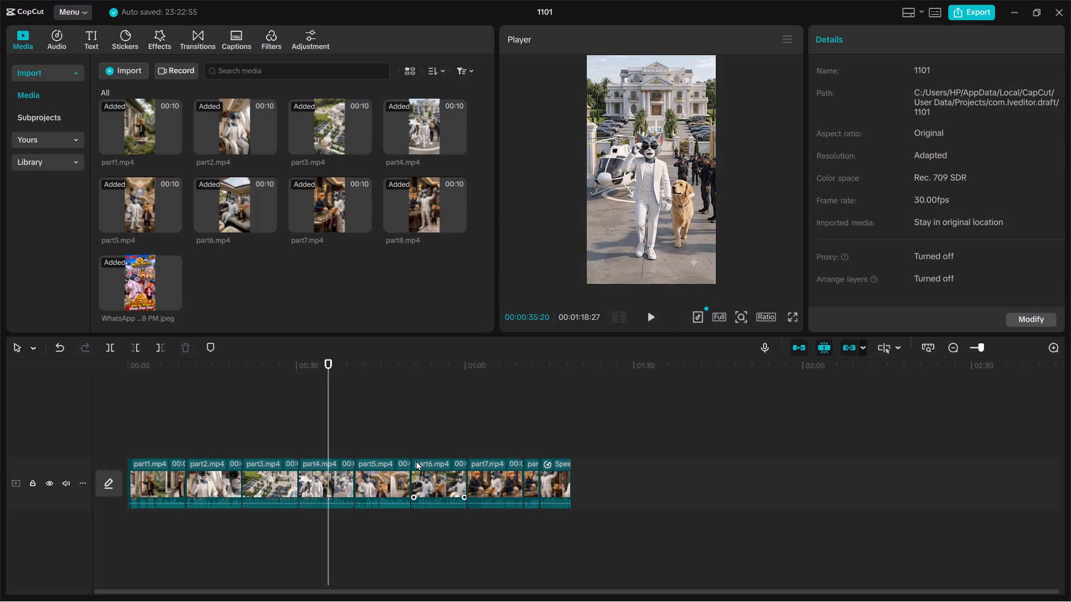
{"action": "key", "text": "Left"}
{"action": "key", "text": "Left"}
{"action": "key", "text": "Left"}
{"action": "key", "text": "Left"}
{"action": "key", "text": "Left"}
{"action": "key", "text": "Left"}
{"action": "key", "text": "Left"}
{"action": "key", "text": "Left"}
{"action": "key", "text": "Left"}
{"action": "key", "text": "Left"}
{"action": "key", "text": "Left"}
{"action": "key", "text": "Left"}
{"action": "key", "text": "Left"}
{"action": "key", "text": "Left"}
{"action": "key", "text": "Left"}
{"action": "key", "text": "Left"}
{"action": "key", "text": "Left"}
{"action": "key", "text": "Left"}
{"action": "key", "text": "Left"}
{"action": "key", "text": "Left"}
{"action": "key", "text": "Left"}
{"action": "key", "text": "Left"}
{"action": "key", "text": "Left"}
{"action": "key", "text": "Left"}
{"action": "key", "text": "Left"}
{"action": "key", "text": "Left"}
{"action": "key", "text": "Left"}
{"action": "key", "text": "Left"}
{"action": "key", "text": "Left"}
{"action": "key", "text": "Left"}
{"action": "key", "text": "Left"}
{"action": "key", "text": "Left"}
{"action": "key", "text": "Left"}
{"action": "key", "text": "Left"}
{"action": "key", "text": "Left"}
{"action": "key", "text": "Left"}
{"action": "key", "text": "Left"}
{"action": "key", "text": "Left"}
{"action": "key", "text": "Left"}
{"action": "key", "text": "Left"}
{"action": "key", "text": "Left"}
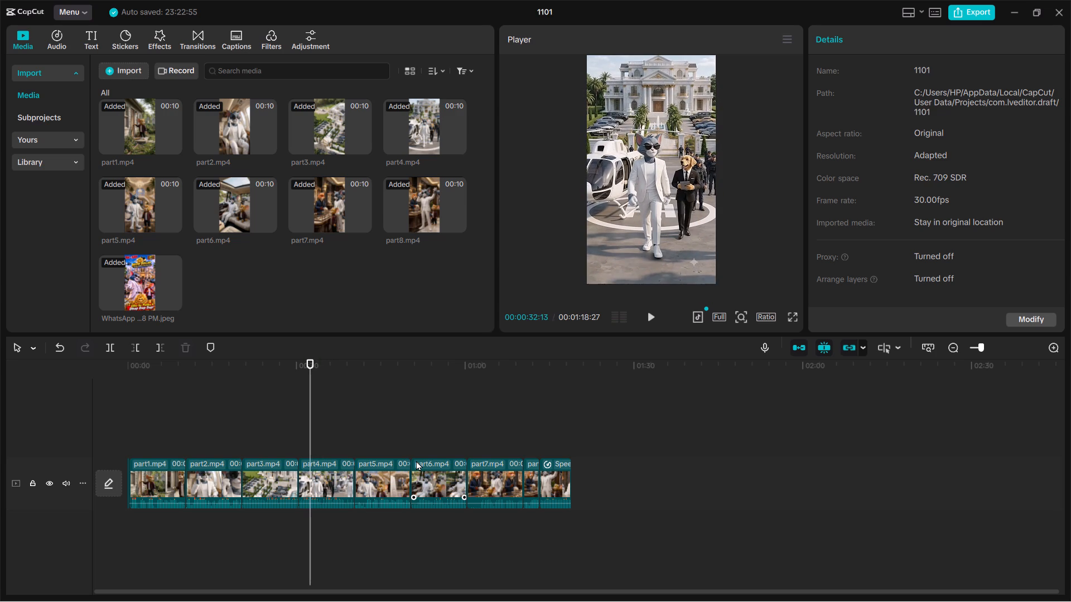
{"action": "key", "text": "Right"}
{"action": "key", "text": "Right"}
{"action": "key", "text": "Right"}
{"action": "key", "text": "Right"}
{"action": "key", "text": "Right"}
{"action": "key", "text": "Right"}
{"action": "key", "text": "Right"}
{"action": "key", "text": "Right"}
{"action": "key", "text": "Right"}
{"action": "key", "text": "Right"}
{"action": "key", "text": "Right"}
{"action": "key", "text": "Right"}
{"action": "key", "text": "Right"}
{"action": "key", "text": "Right"}
{"action": "key", "text": "Right"}
{"action": "key", "text": "Right"}
{"action": "key", "text": "Right"}
{"action": "key", "text": "Right"}
{"action": "key", "text": "Left"}
{"action": "key", "text": "Left"}
{"action": "key", "text": "Left"}
{"action": "key", "text": "Left"}
{"action": "key", "text": "Left"}
{"action": "key", "text": "Left"}
{"action": "key", "text": "Left"}
{"action": "key", "text": "Left"}
{"action": "key", "text": "Left"}
{"action": "key", "text": "Left"}
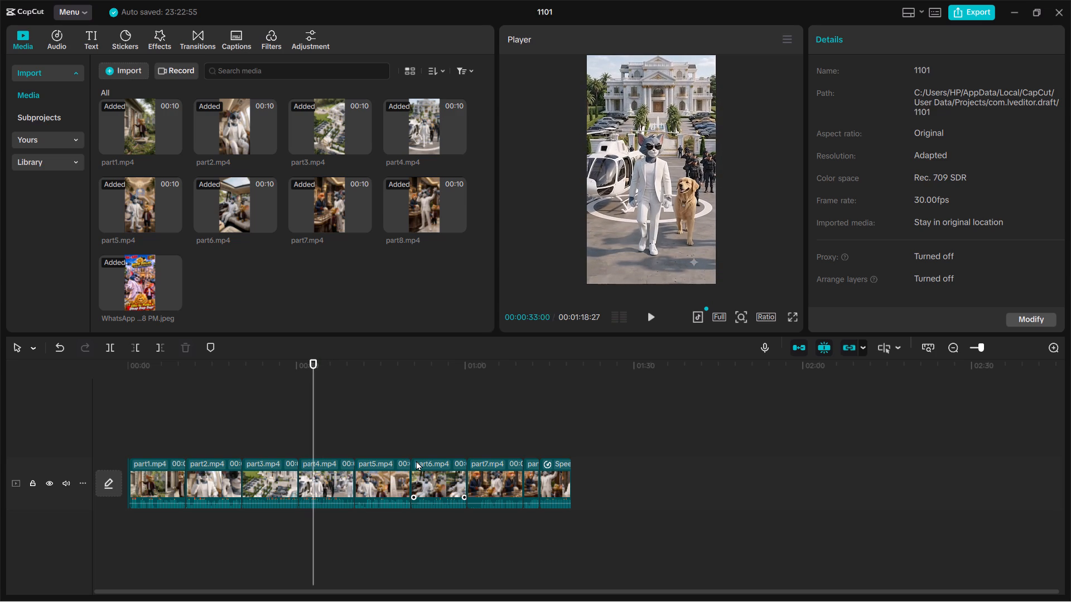
{"action": "key", "text": "Left"}
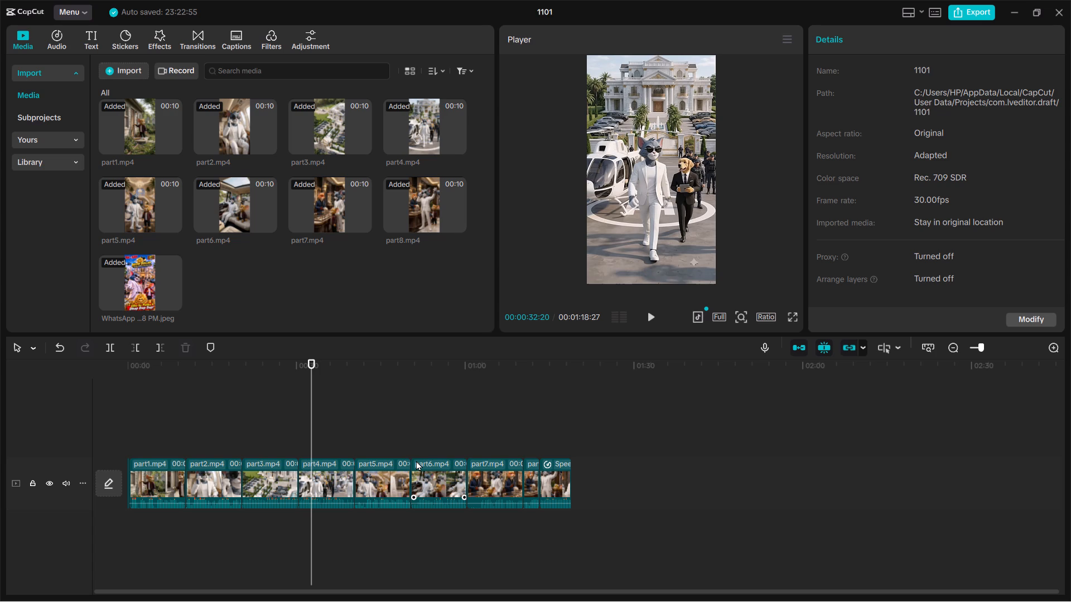
{"action": "key", "text": "Right"}
{"action": "key", "text": "Right"}
{"action": "key", "text": "Right"}
{"action": "key", "text": "Right"}
{"action": "key", "text": "Right"}
{"action": "key", "text": "Right"}
{"action": "key", "text": "Right"}
{"action": "key", "text": "Right"}
{"action": "key", "text": "Right"}
{"action": "key", "text": "Right"}
{"action": "key", "text": "Right"}
{"action": "key", "text": "Right"}
{"action": "key", "text": "Right"}
{"action": "key", "text": "Right"}
{"action": "key", "text": "Right"}
{"action": "key", "text": "Right"}
{"action": "key", "text": "Right"}
{"action": "key", "text": "Right"}
{"action": "key", "text": "Right"}
{"action": "key", "text": "Right"}
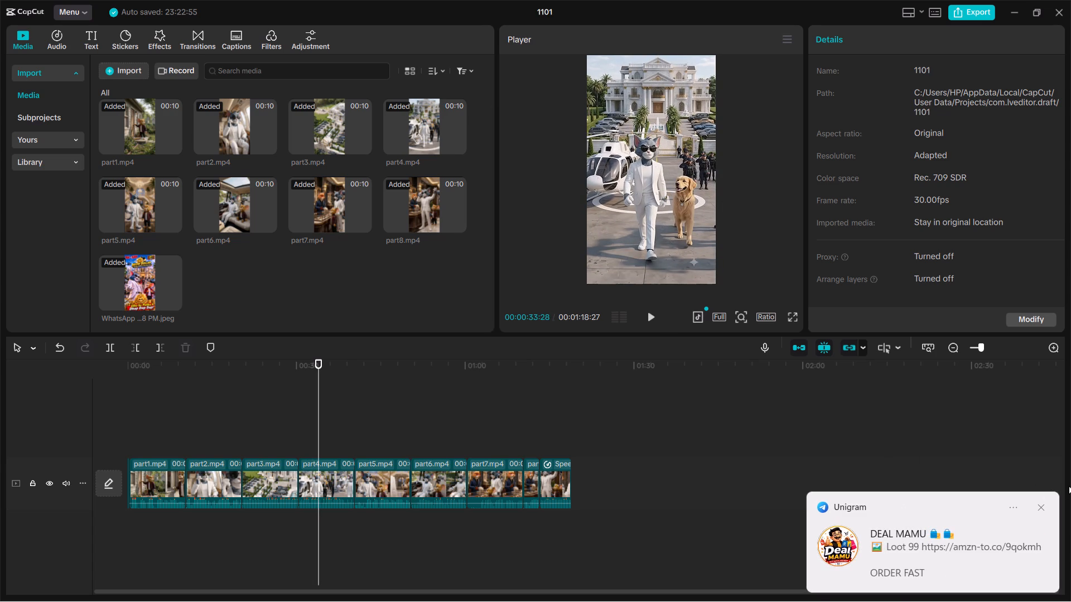
Dismiss the Unigram notification.
{"action": "left_click", "coordinate": [1038, 505]}
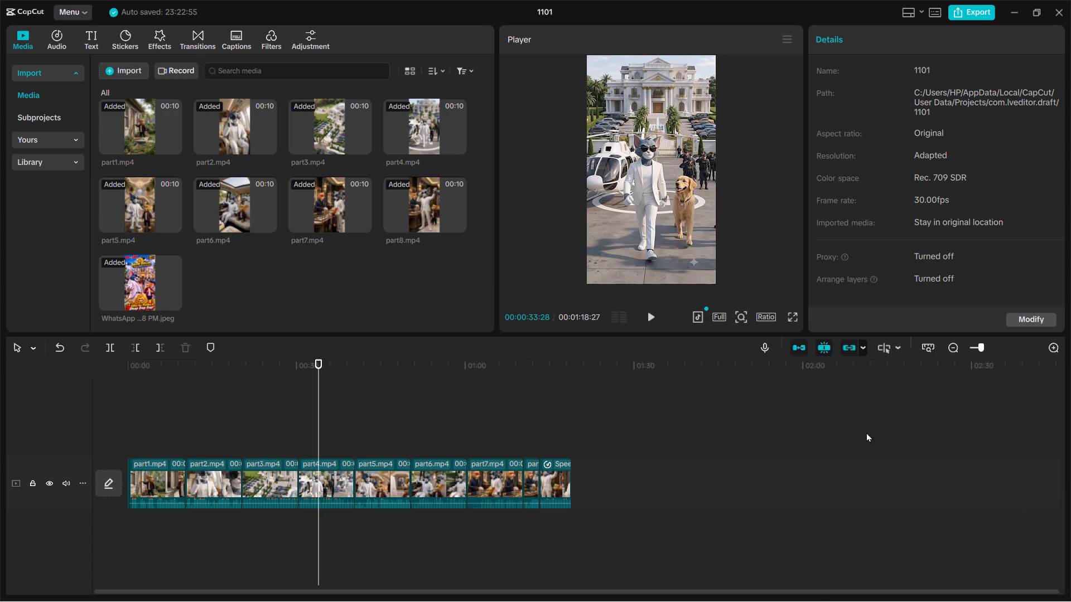
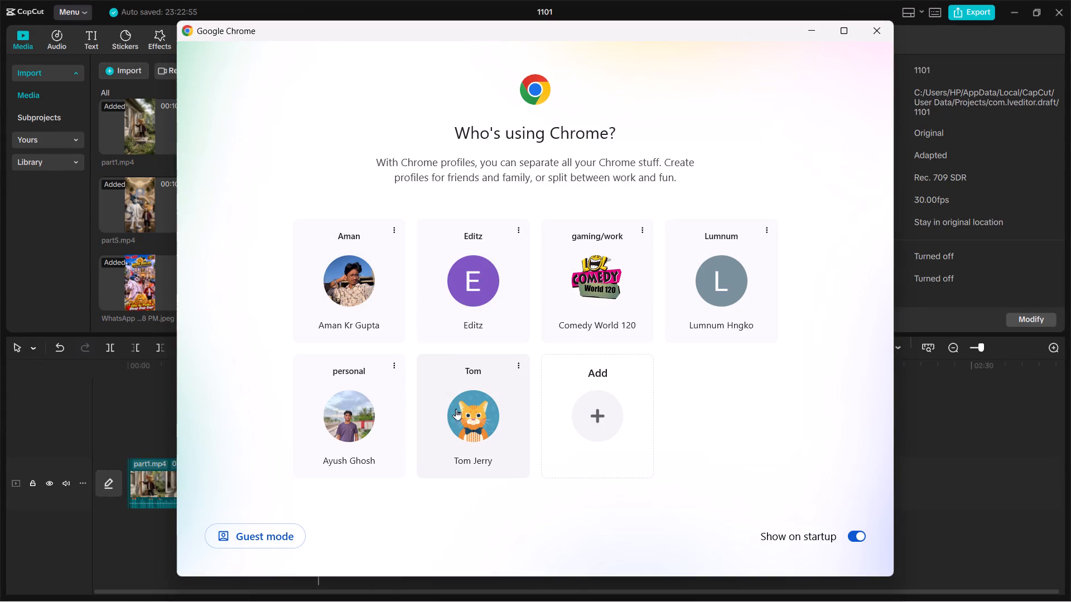
In Chrome's Editz profile, search Google for "youtube shorts download" and open the YtShortsDl downloader site.
{"action": "left_click", "coordinate": [493, 309]}
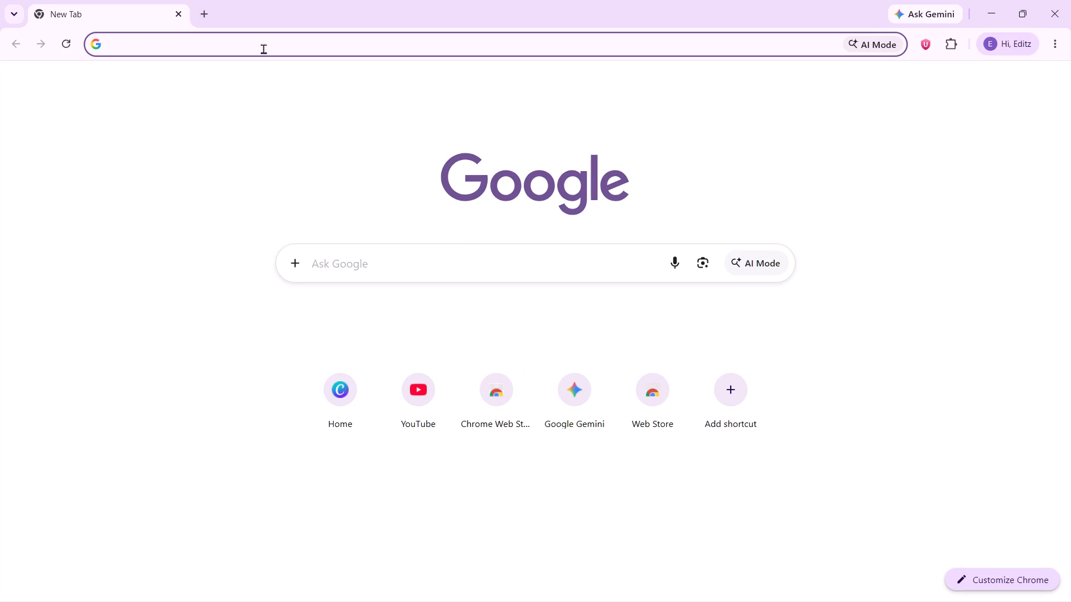
{"action": "type", "text": "youtube shorts download"}
{"action": "key", "text": "Return"}
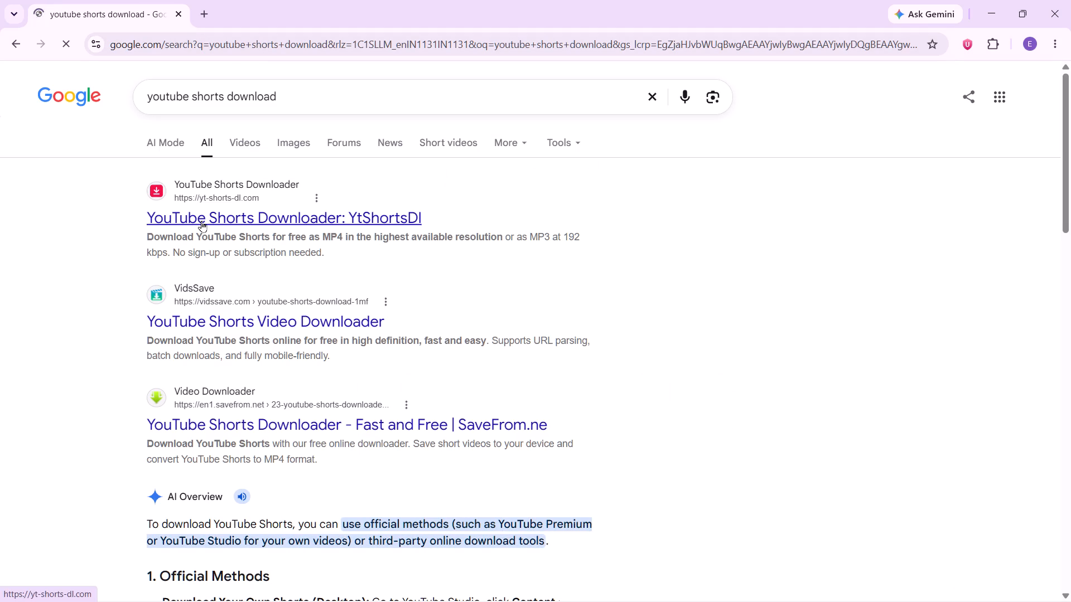
{"action": "left_click", "coordinate": [243, 208]}
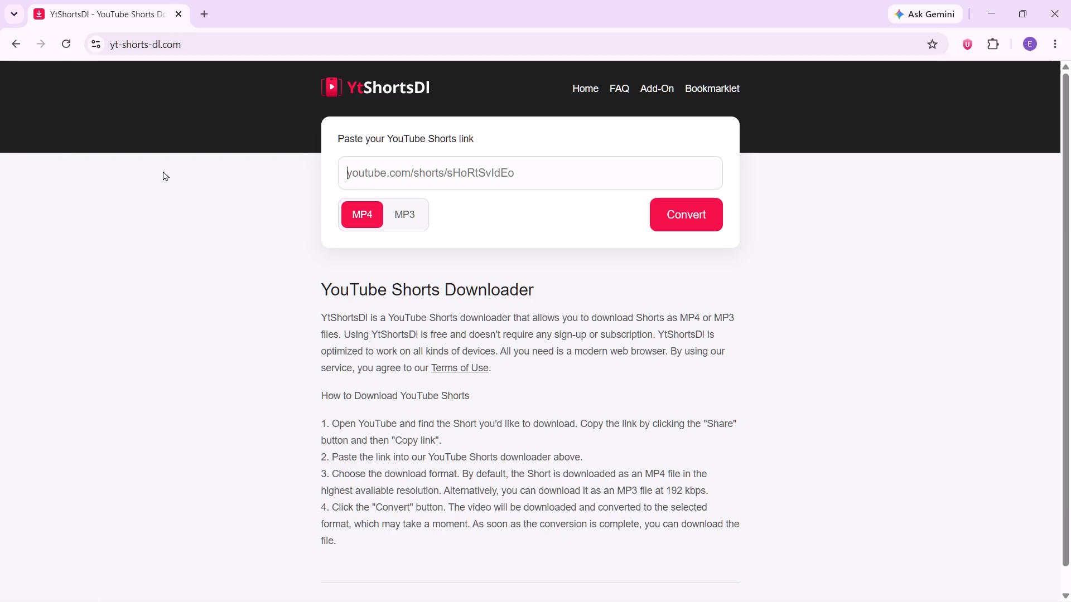
Paste the copied YouTube link into the YtShortsDl link field and start its MP4 conversion.
{"action": "right_click", "coordinate": [418, 174]}
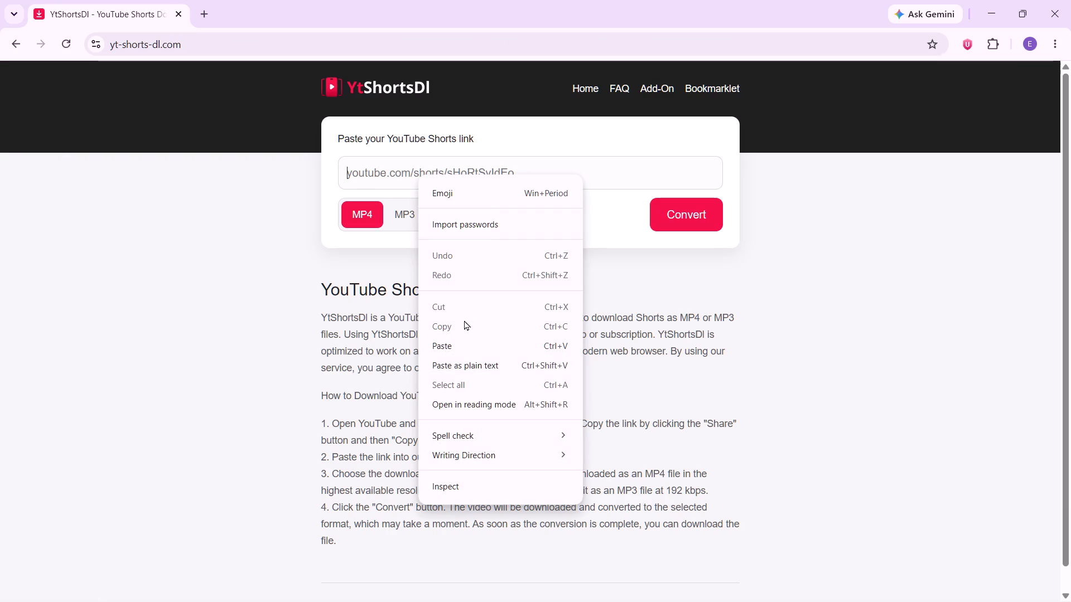
{"action": "left_click", "coordinate": [462, 341]}
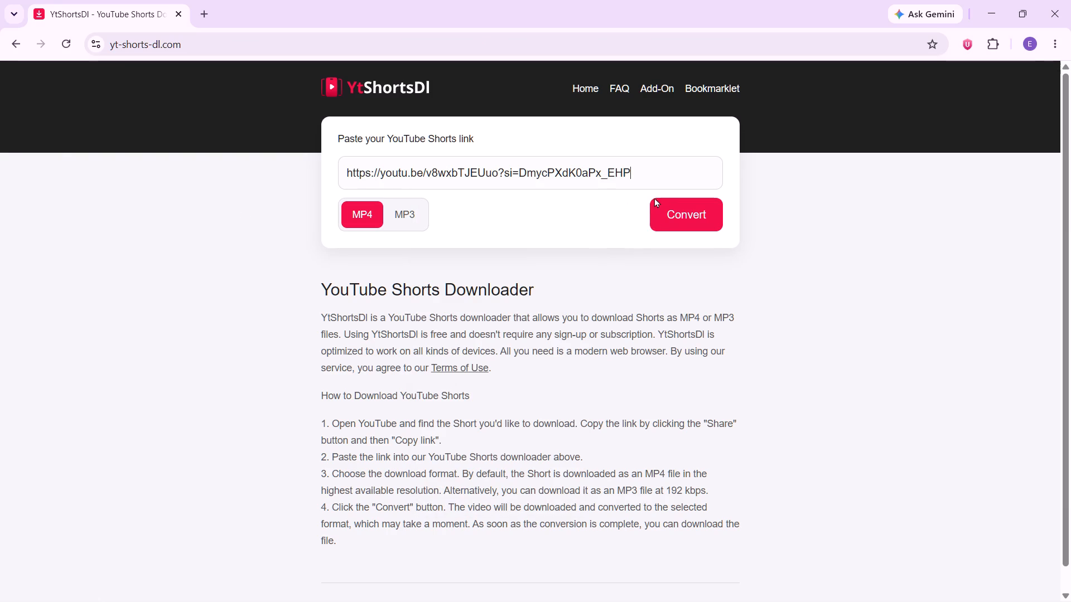
{"action": "left_click", "coordinate": [679, 215]}
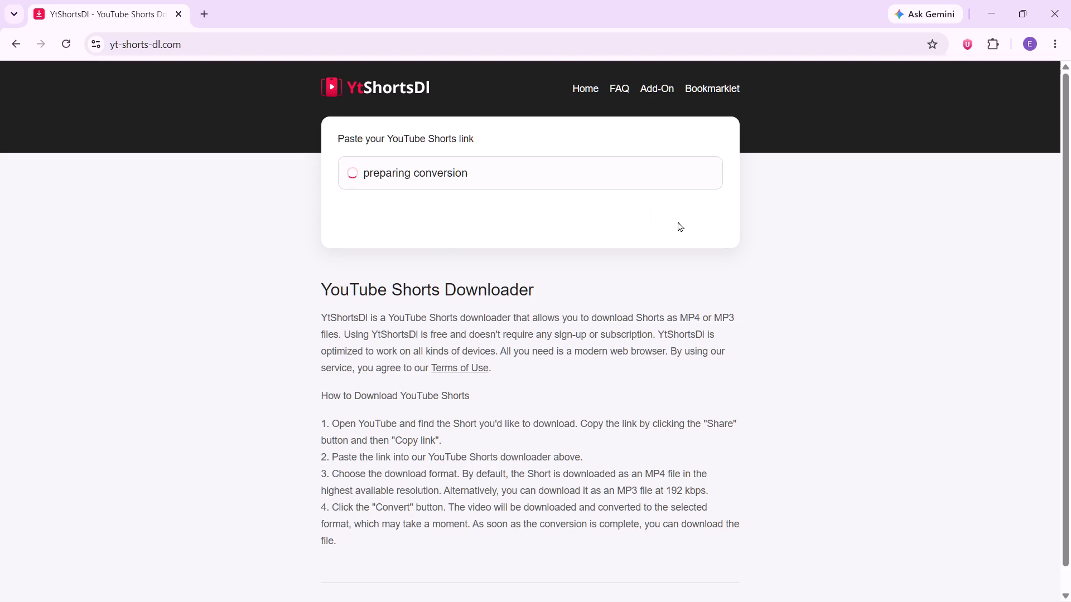
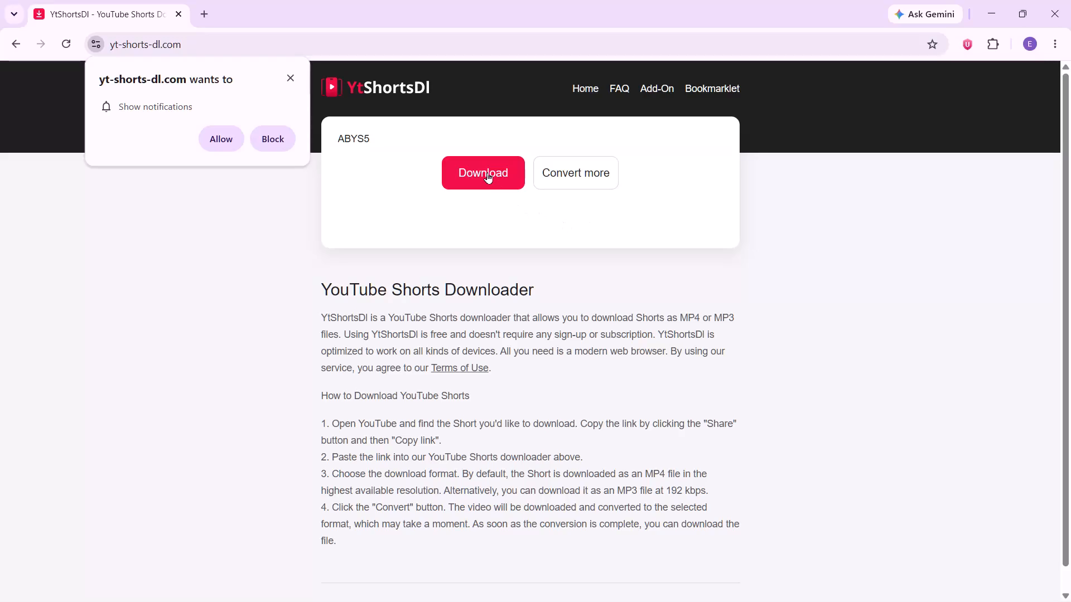
Download the converted ABYS5 MP4 file.
{"action": "left_click", "coordinate": [487, 172]}
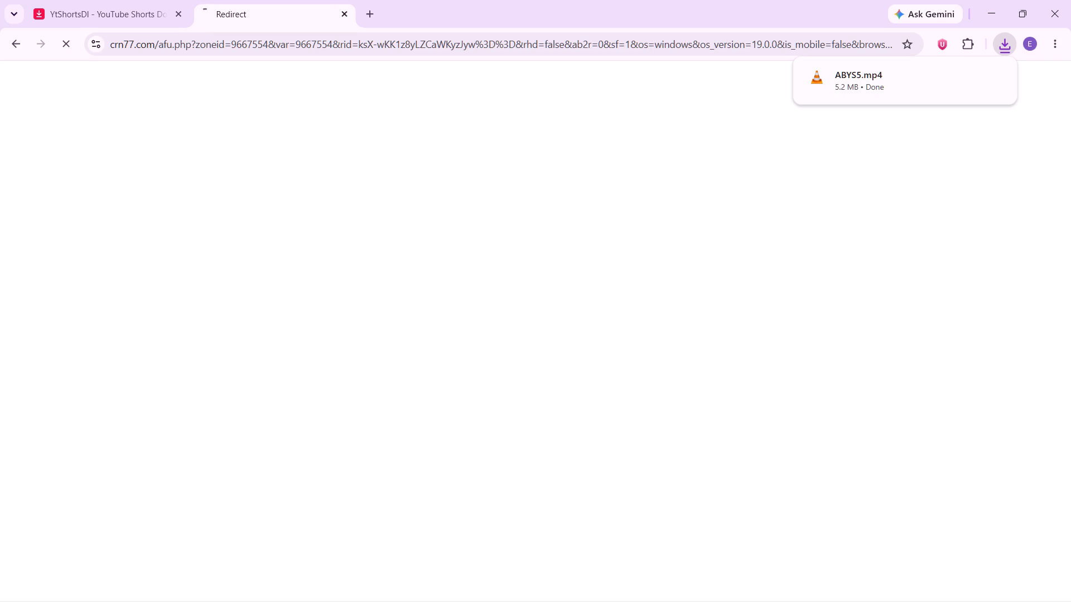
Switch to CapCut, extract the audio from ABYS5 in the Downloads folder, and add it to the timeline.
{"action": "left_click", "coordinate": [718, 581]}
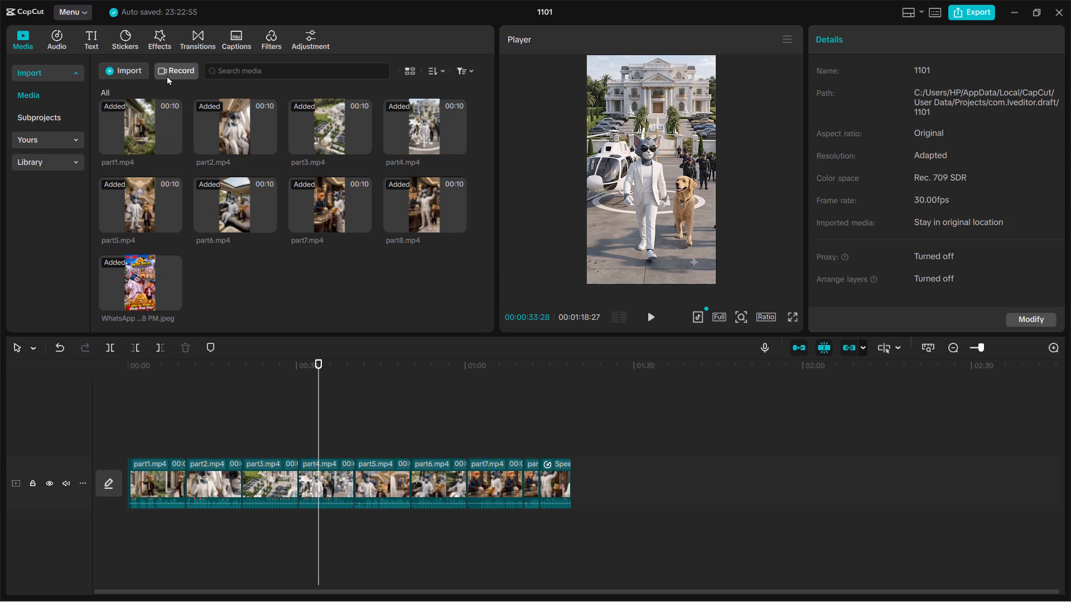
{"action": "left_click", "coordinate": [47, 41]}
{"action": "left_click", "coordinate": [49, 74]}
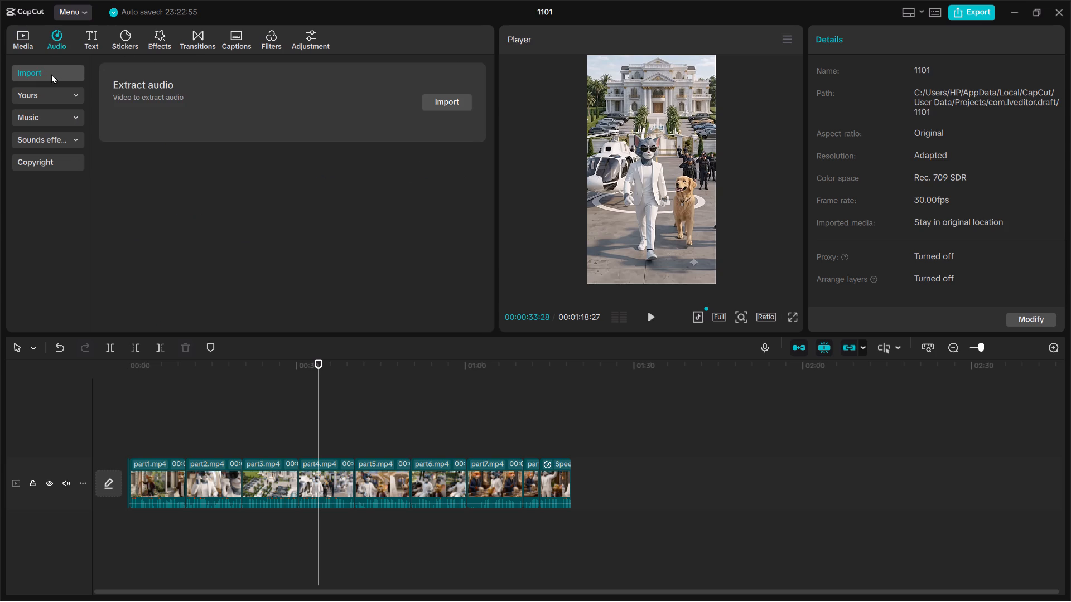
{"action": "left_click", "coordinate": [458, 100]}
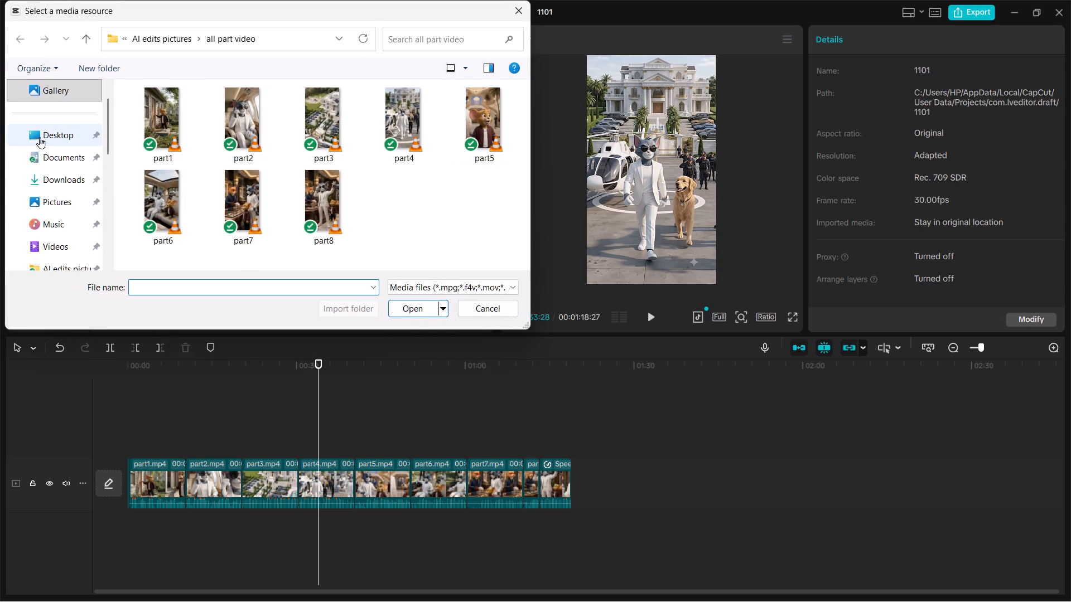
{"action": "left_click", "coordinate": [60, 173]}
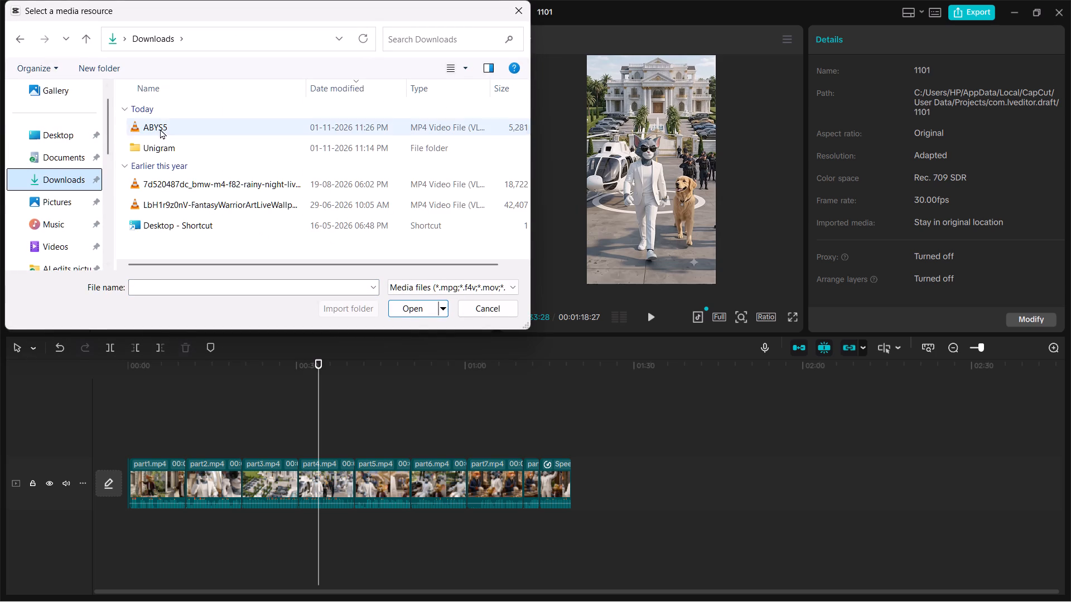
{"action": "left_click", "coordinate": [160, 129]}
{"action": "left_click", "coordinate": [406, 308]}
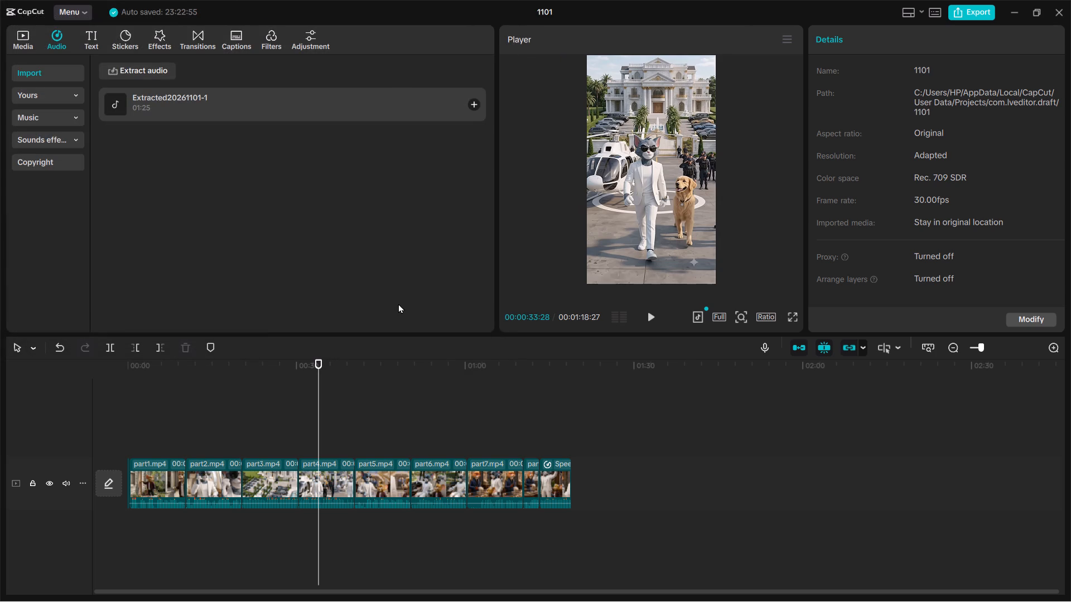
{"action": "left_click", "coordinate": [471, 103]}
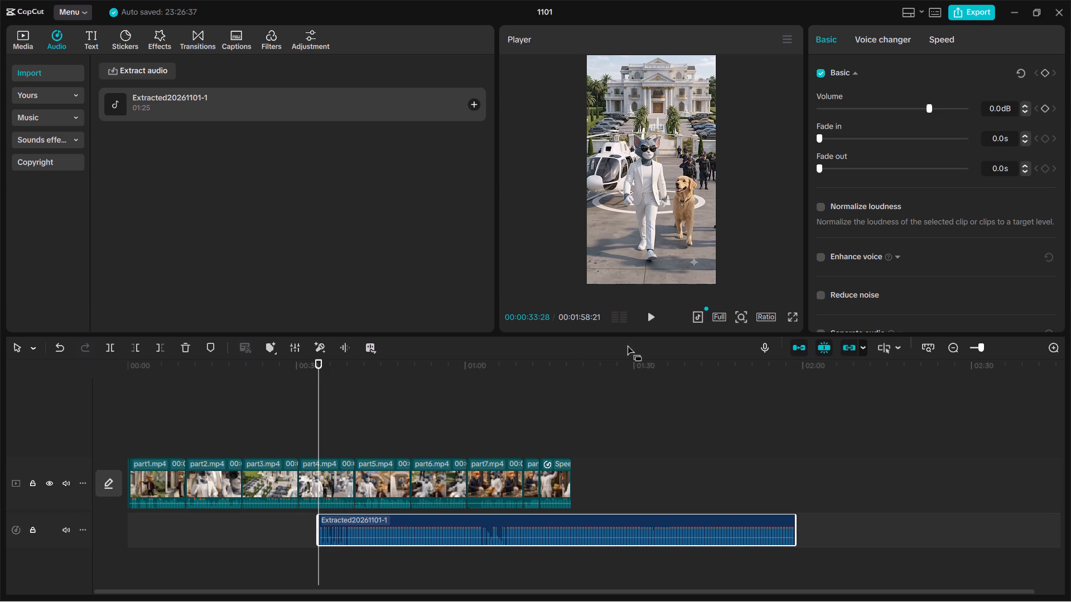
Preview the edit and move the extracted audio so it starts under the part7 clip at about 01:06.
{"action": "left_click", "coordinate": [649, 319]}
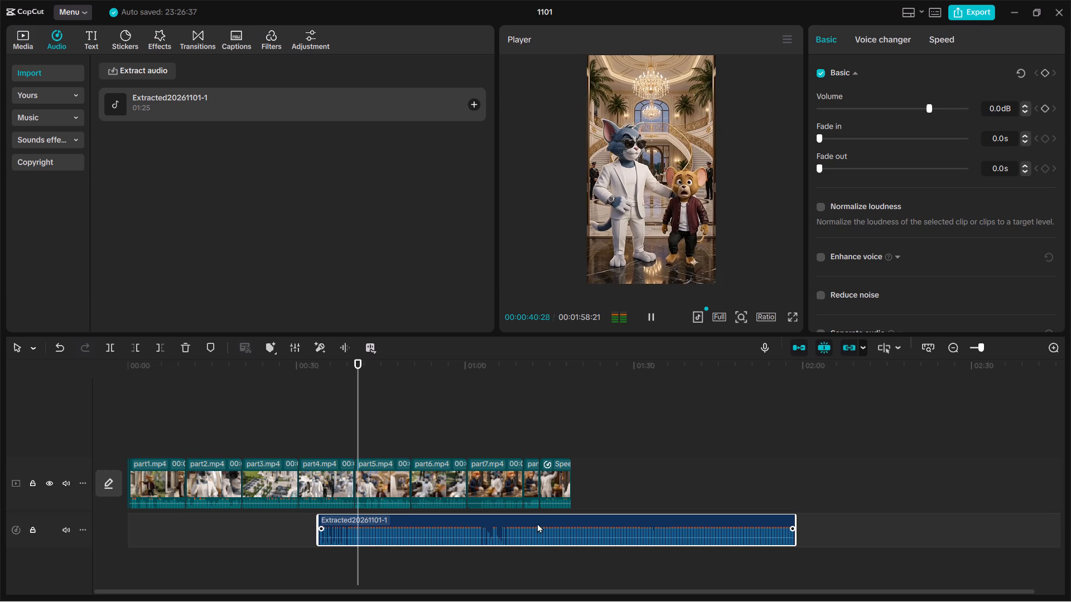
{"action": "left_click_drag", "start_coordinate": [387, 531], "coordinate": [488, 537]}
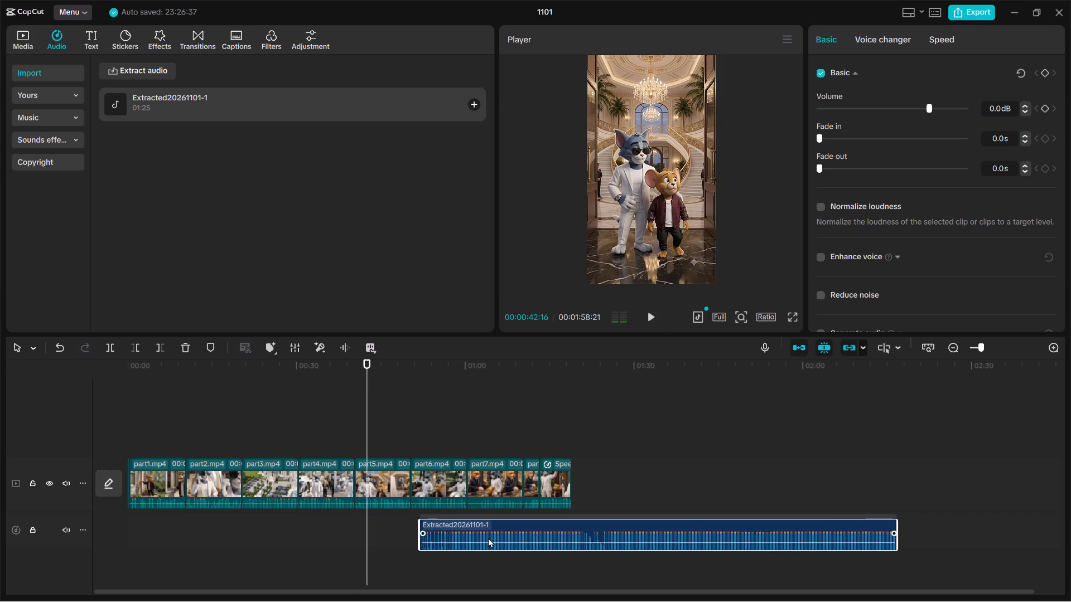
{"action": "left_click_drag", "start_coordinate": [488, 537], "coordinate": [538, 526]}
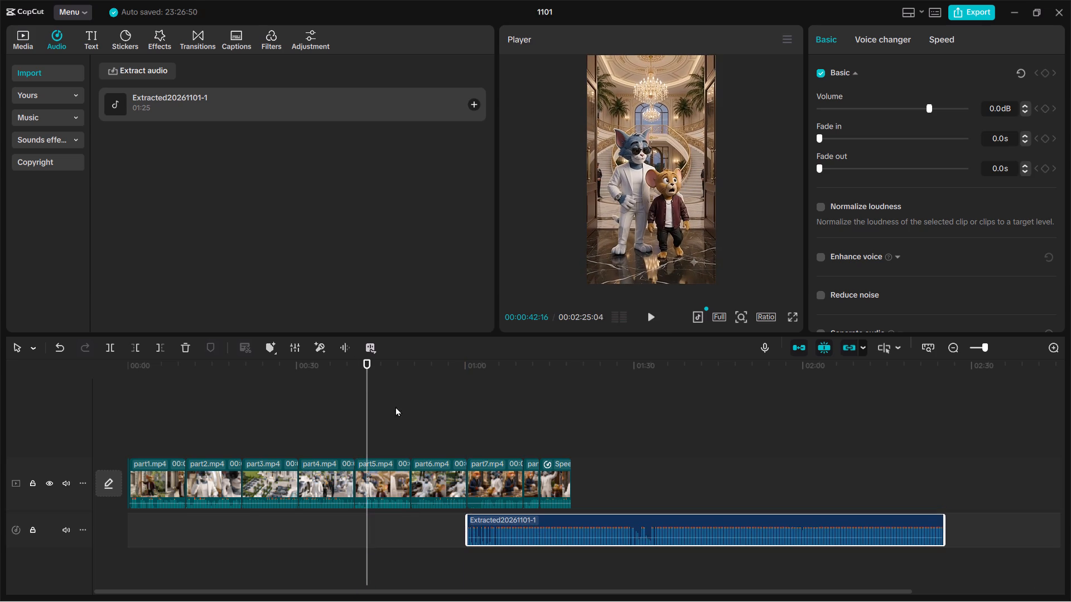
{"action": "left_click", "coordinate": [655, 317]}
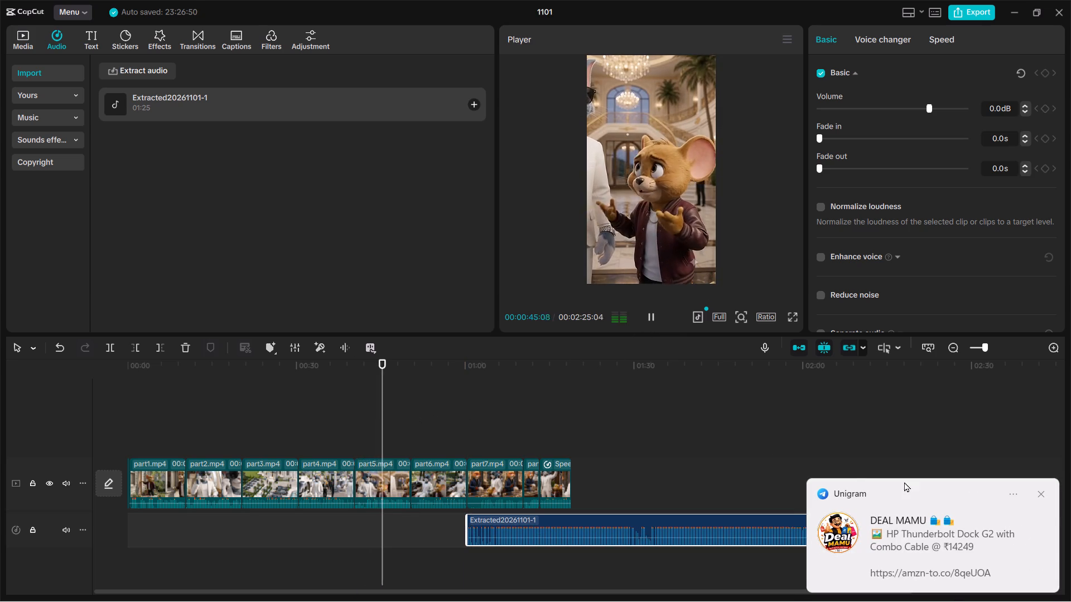
{"action": "left_click", "coordinate": [1040, 493]}
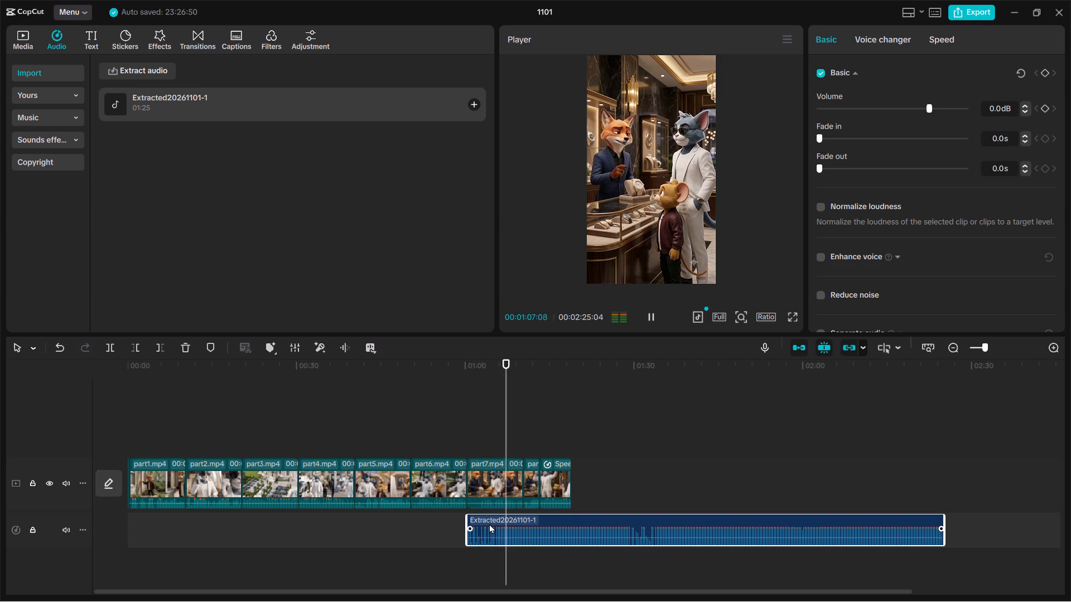
{"action": "left_click_drag", "start_coordinate": [489, 523], "coordinate": [536, 523]}
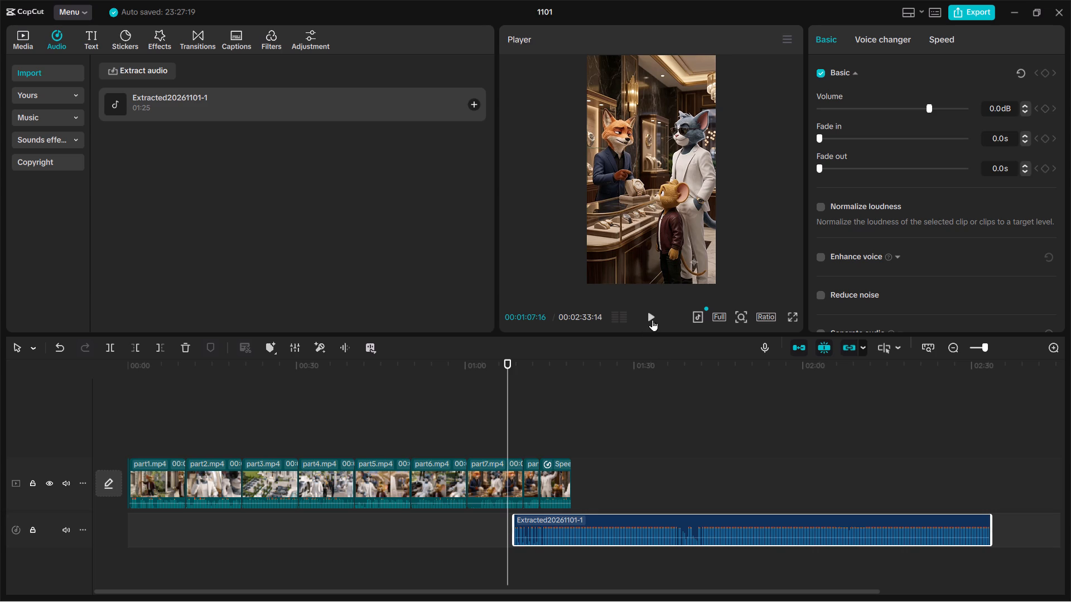
{"action": "left_click", "coordinate": [652, 319]}
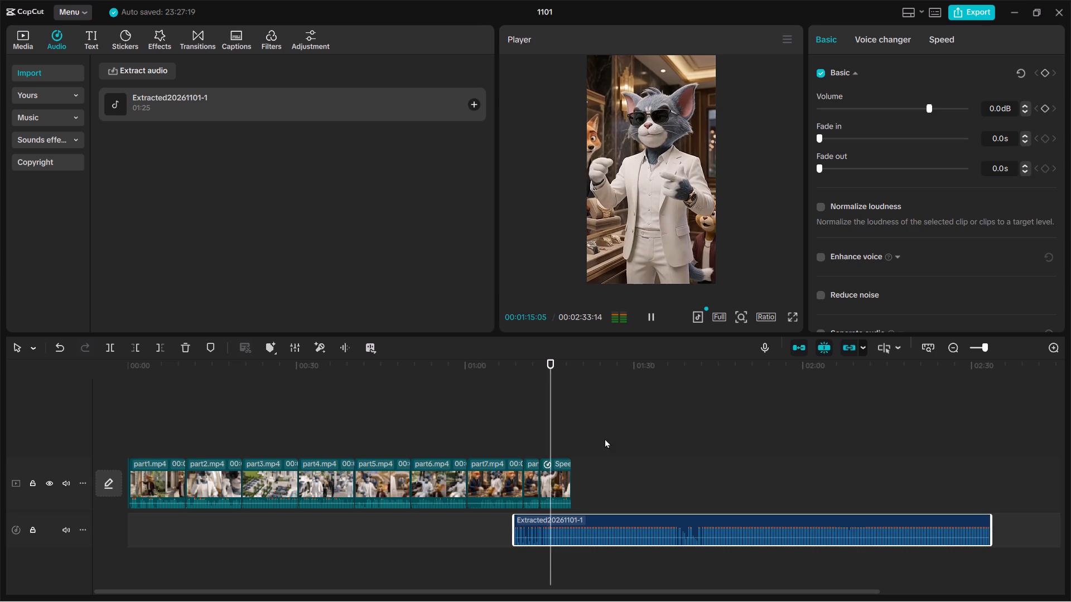
{"action": "left_click_drag", "start_coordinate": [597, 526], "coordinate": [585, 526]}
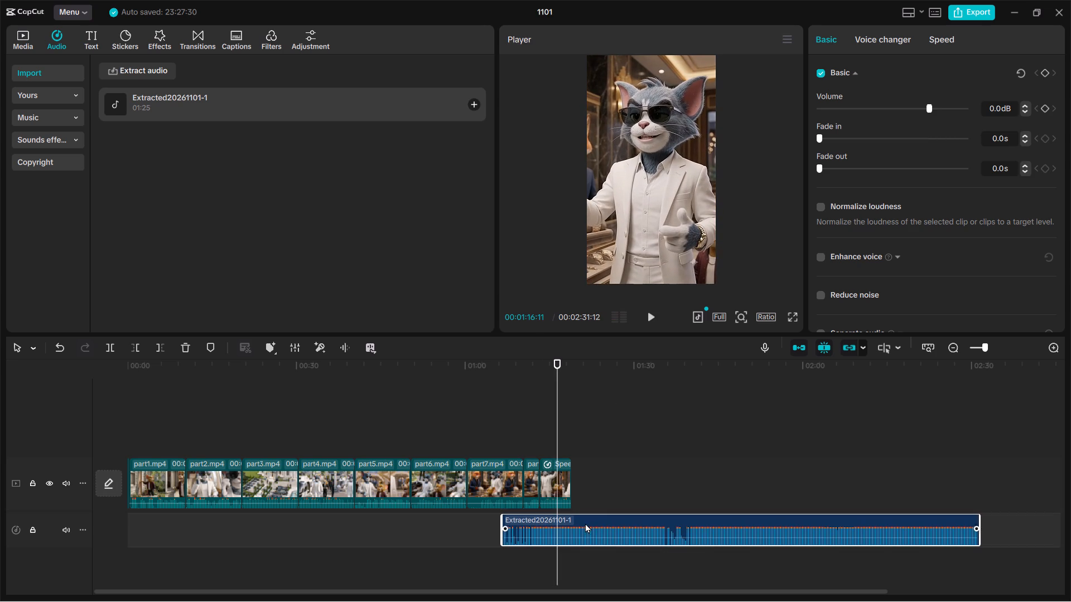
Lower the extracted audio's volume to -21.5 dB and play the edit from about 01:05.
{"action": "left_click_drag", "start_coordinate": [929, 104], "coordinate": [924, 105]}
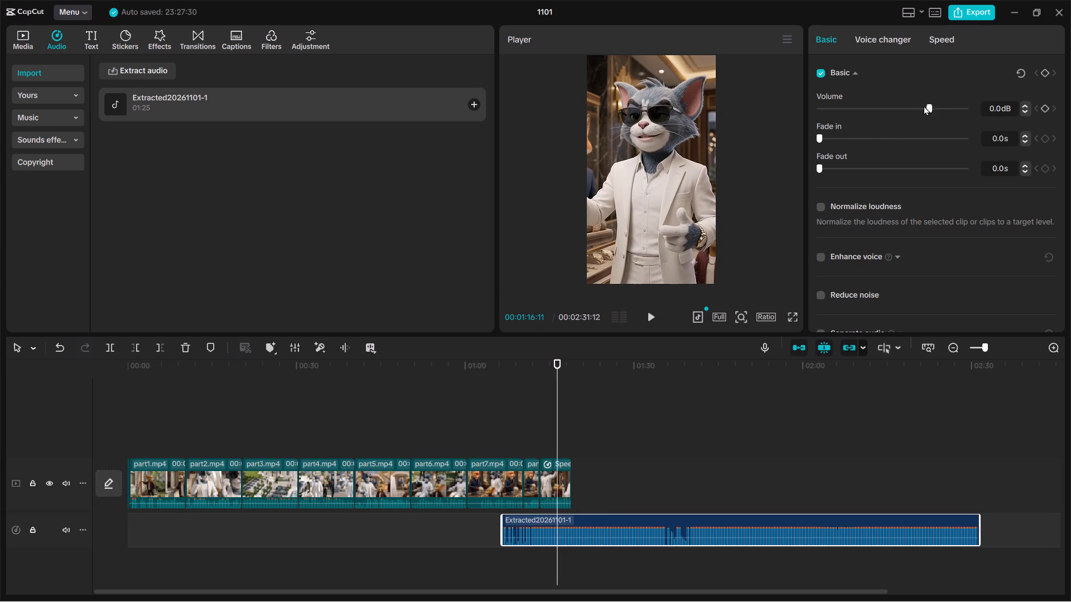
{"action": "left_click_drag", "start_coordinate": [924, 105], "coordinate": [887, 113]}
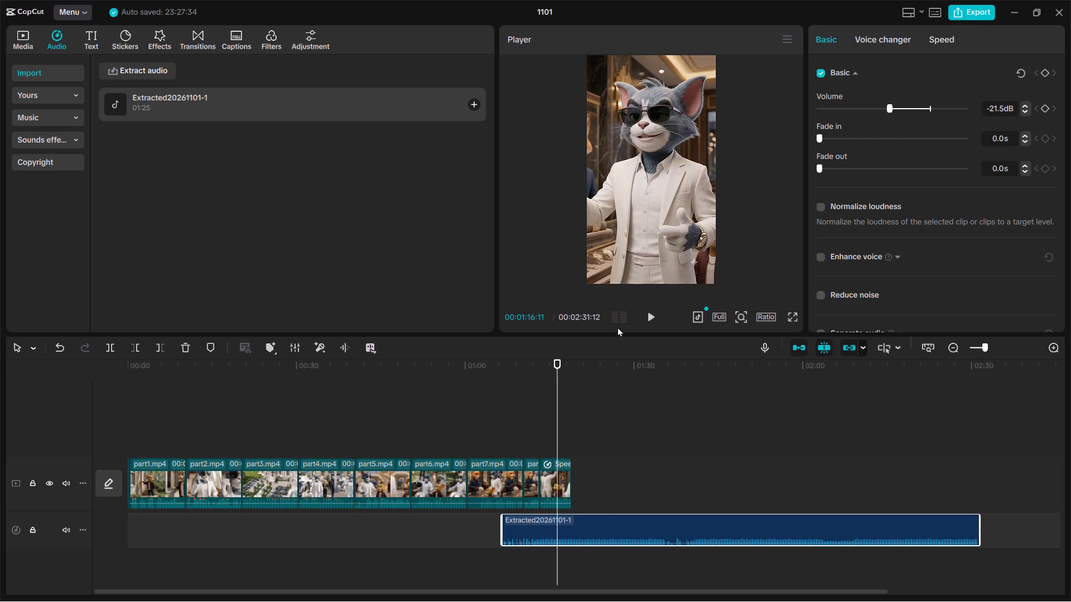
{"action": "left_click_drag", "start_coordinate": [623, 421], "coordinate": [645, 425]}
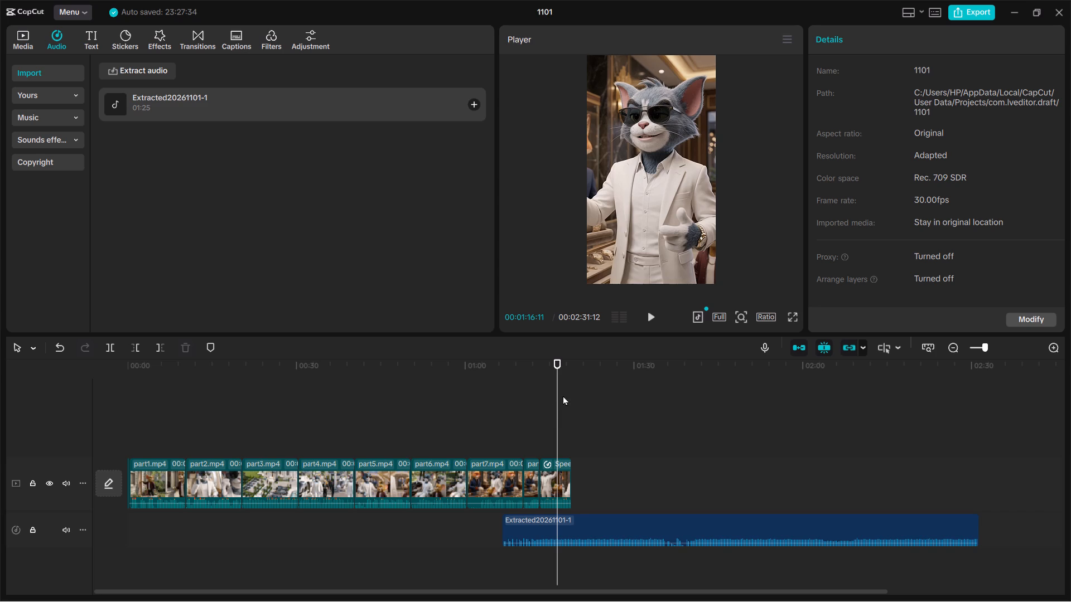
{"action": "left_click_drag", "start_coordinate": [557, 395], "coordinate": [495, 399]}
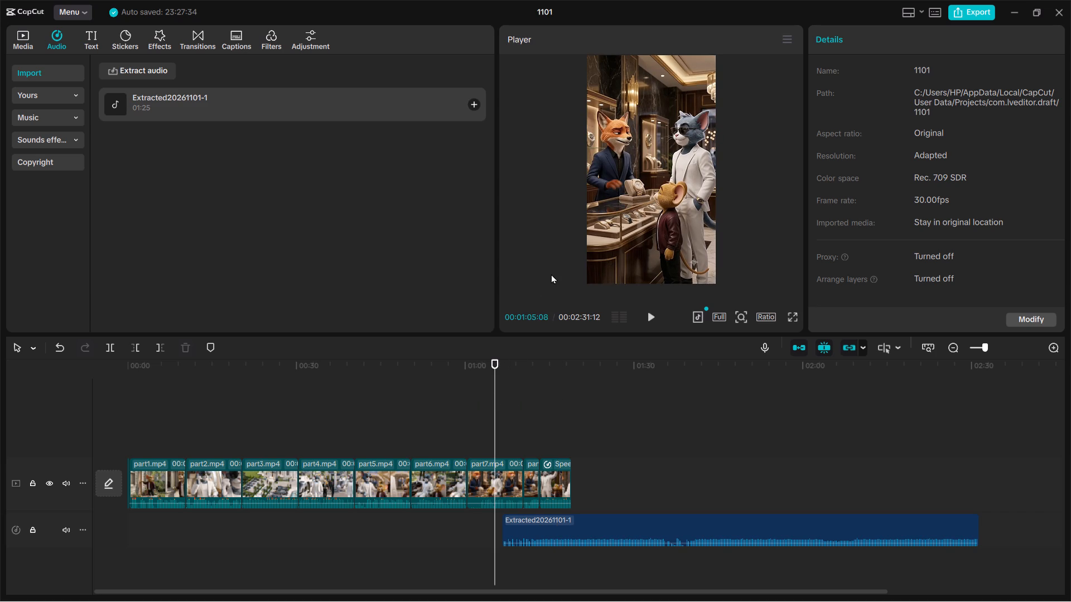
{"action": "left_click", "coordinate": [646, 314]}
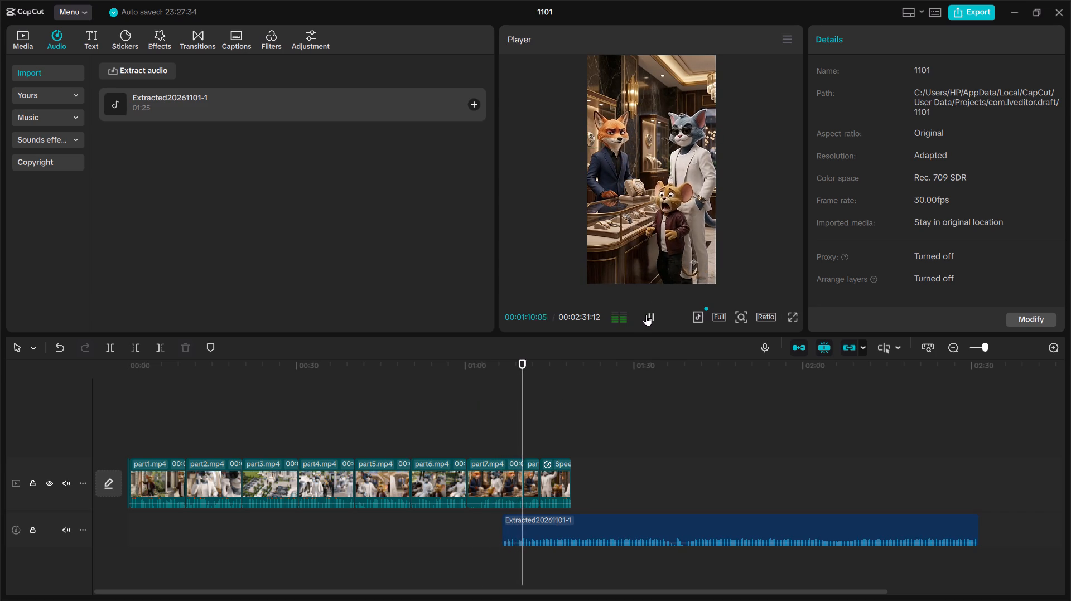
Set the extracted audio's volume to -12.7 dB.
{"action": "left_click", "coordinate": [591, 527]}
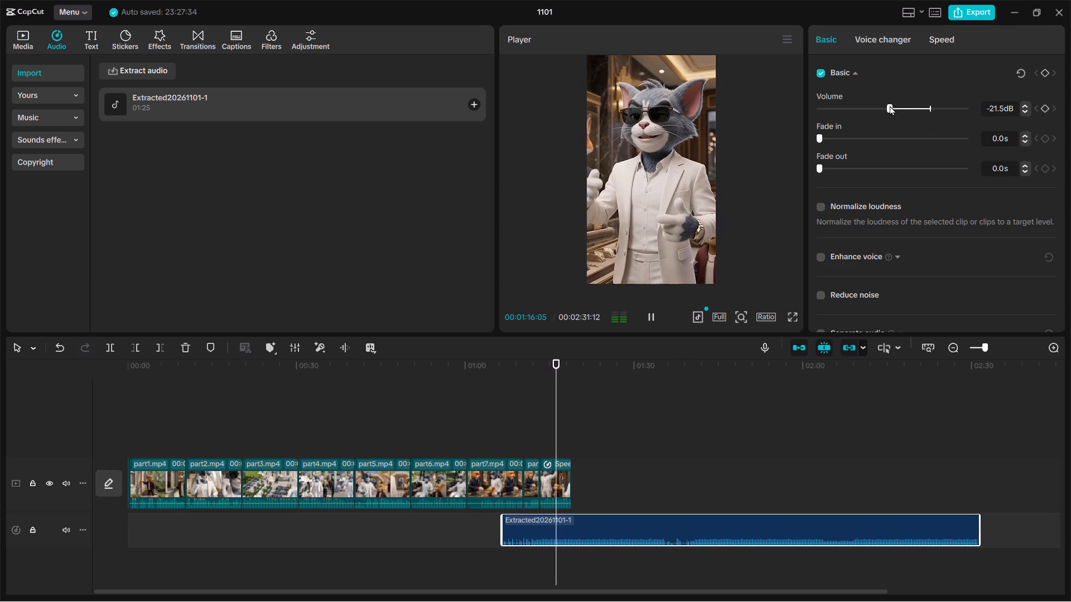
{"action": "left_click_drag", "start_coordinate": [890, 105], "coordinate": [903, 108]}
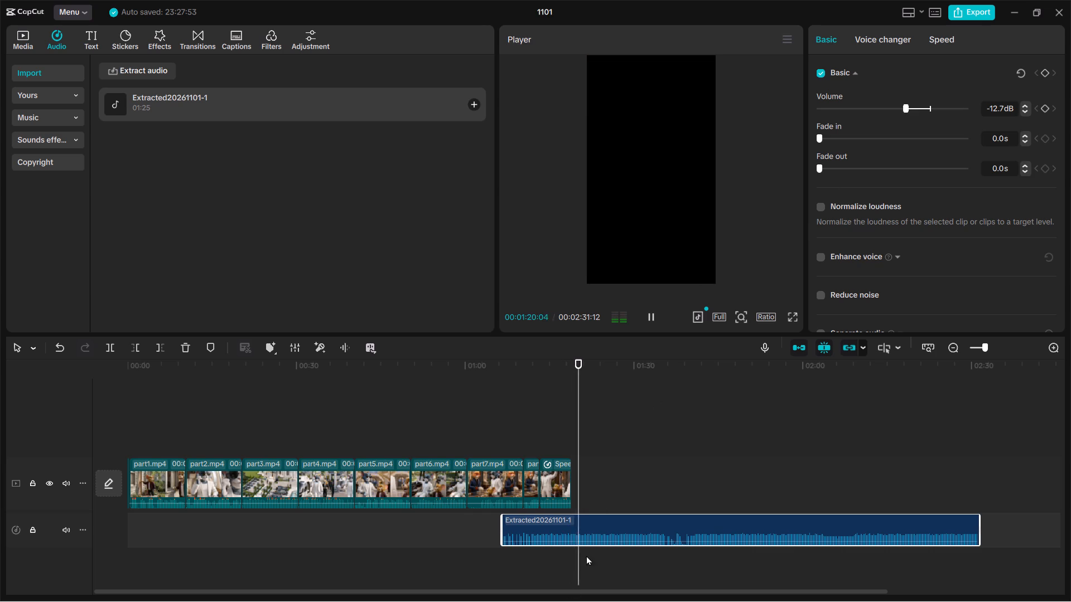
Split the extracted audio at the end of the last video clip, 01:18:27, and delete the excess after it.
{"action": "left_click", "coordinate": [600, 525]}
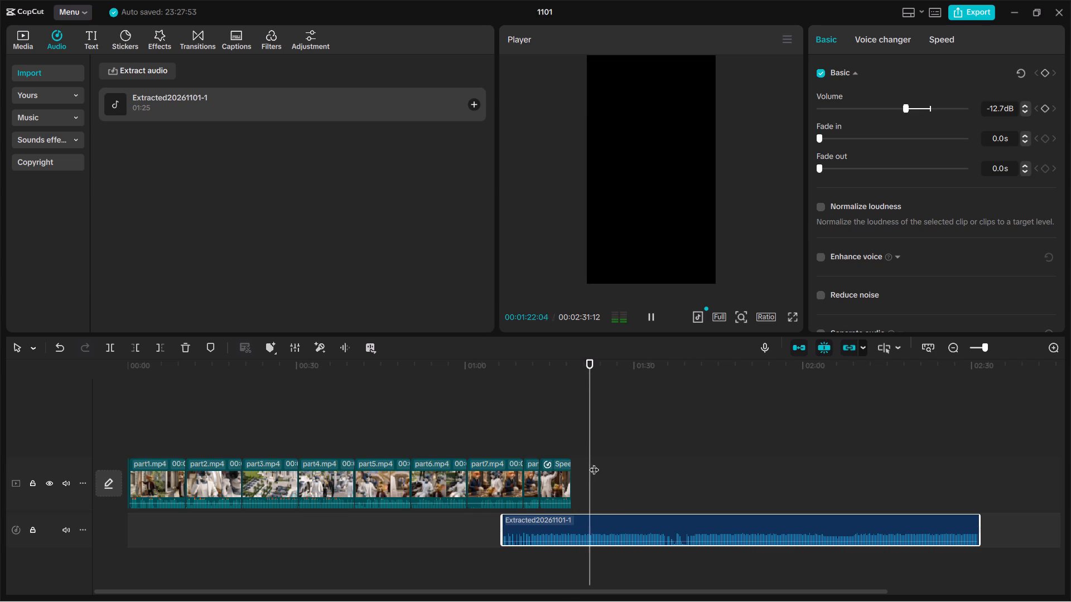
{"action": "left_click_drag", "start_coordinate": [592, 456], "coordinate": [572, 457]}
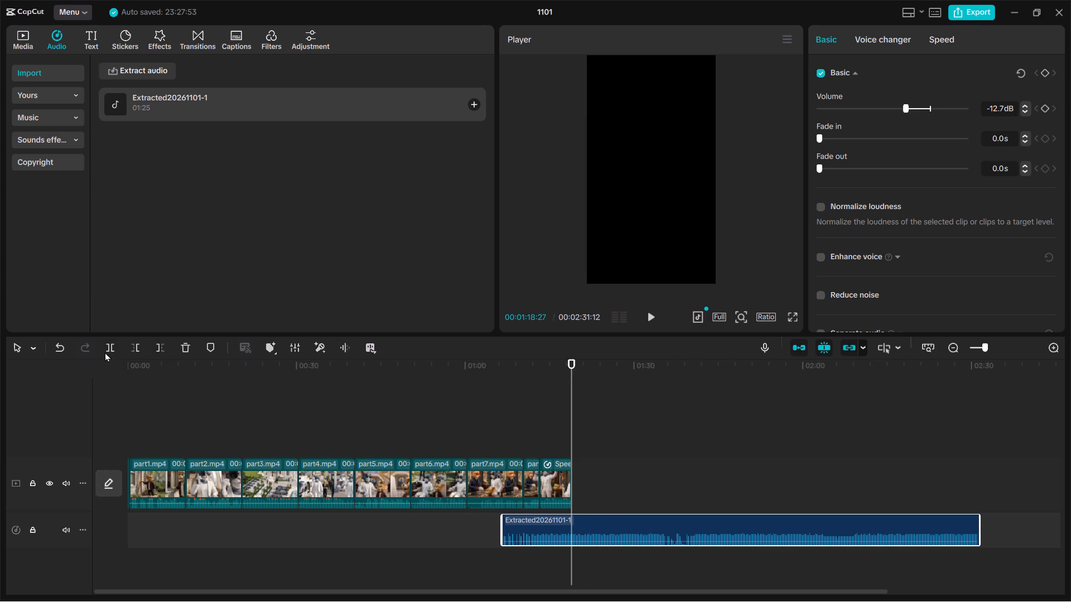
{"action": "left_click", "coordinate": [105, 349]}
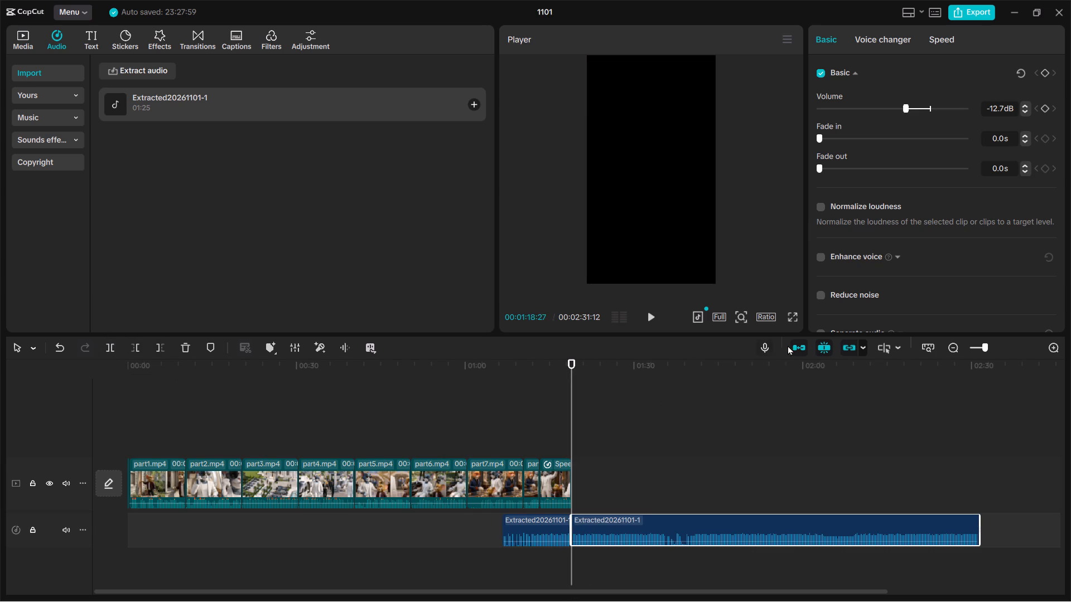
{"action": "left_click", "coordinate": [187, 343]}
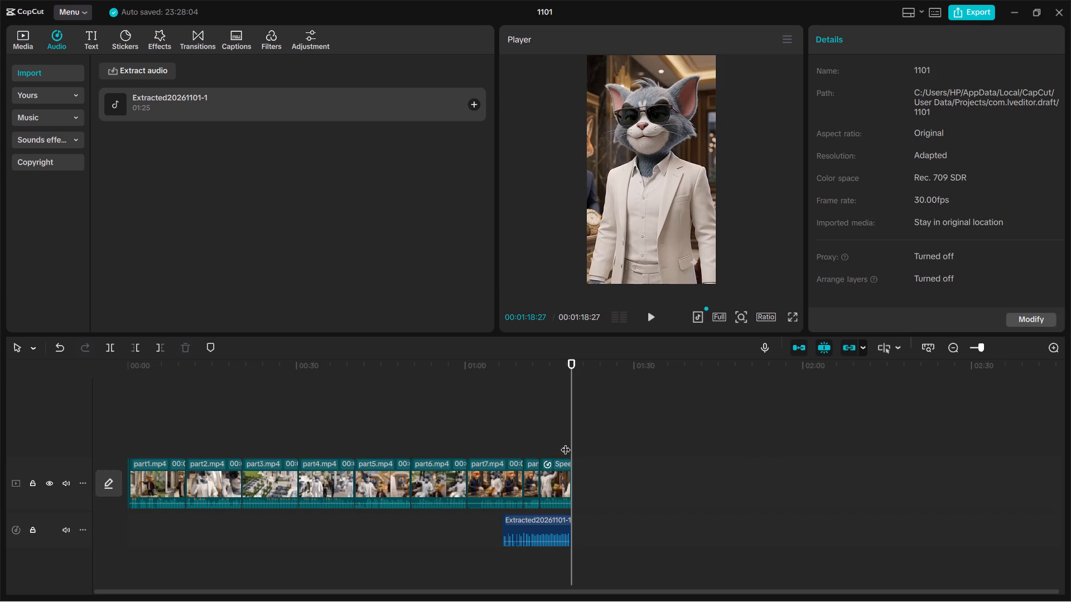
Set the volume of the trimmed audio clip to -11.2 dB.
{"action": "left_click_drag", "start_coordinate": [573, 421], "coordinate": [500, 440]}
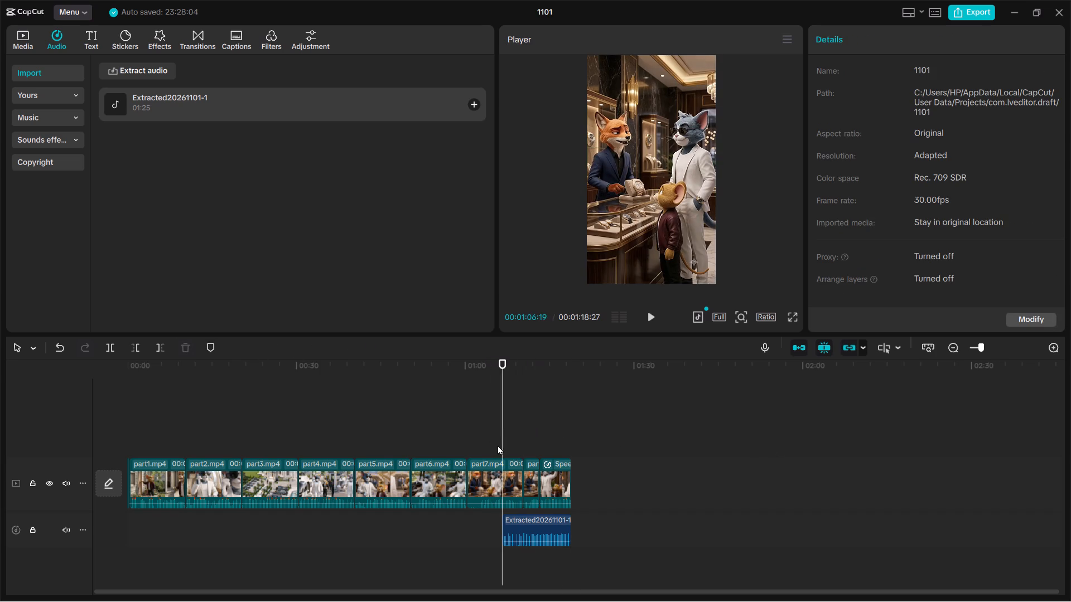
{"action": "left_click", "coordinate": [534, 523]}
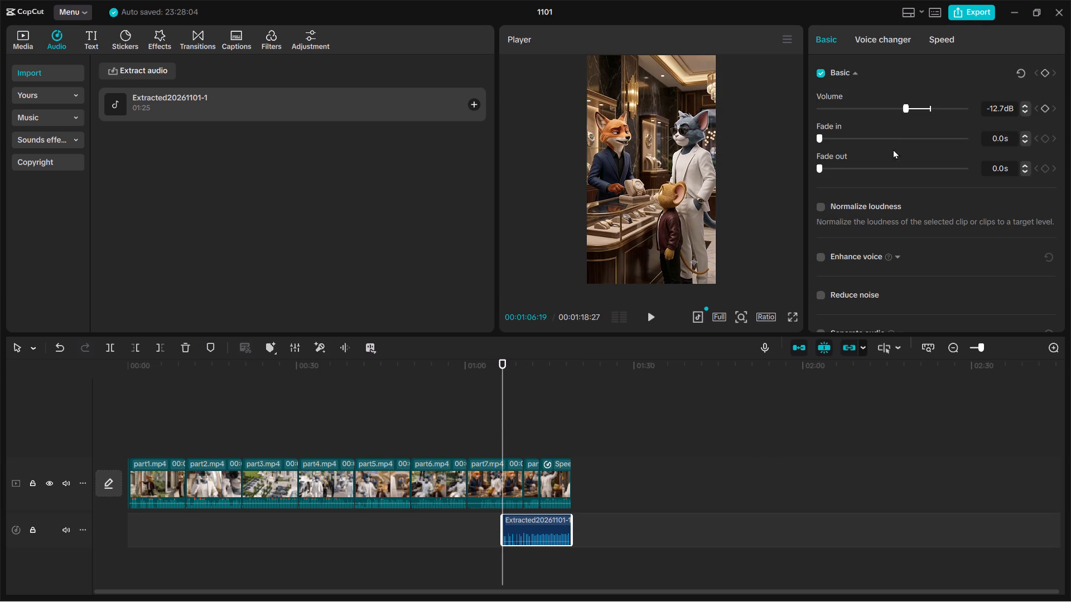
{"action": "left_click", "coordinate": [906, 103]}
{"action": "left_click", "coordinate": [673, 396]}
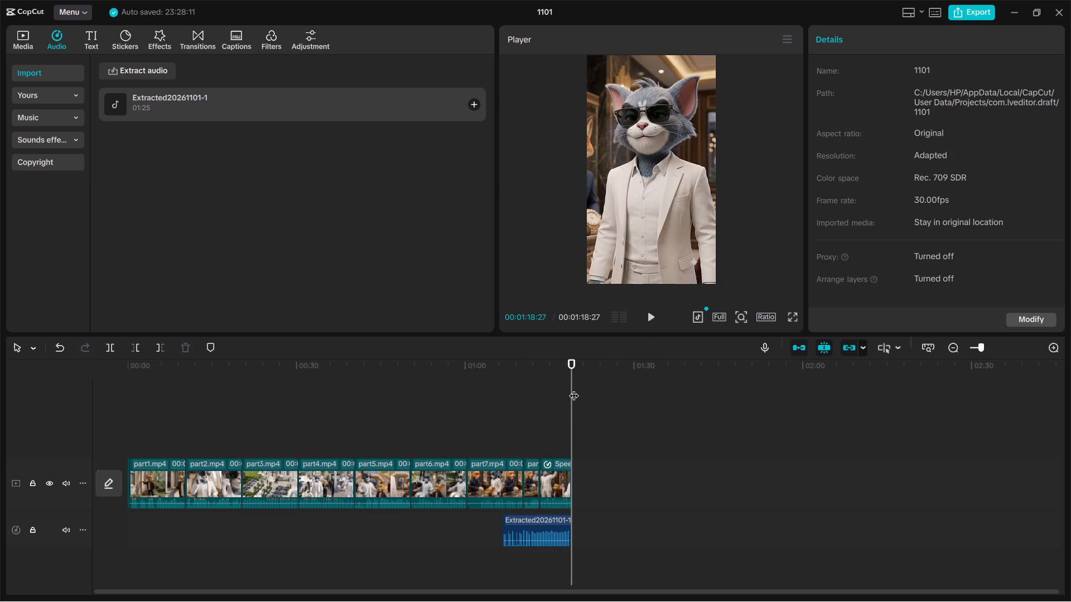
Play the ending from the start of the extracted audio at 01:06:19 to check its sound balance.
{"action": "left_click_drag", "start_coordinate": [573, 387], "coordinate": [519, 394]}
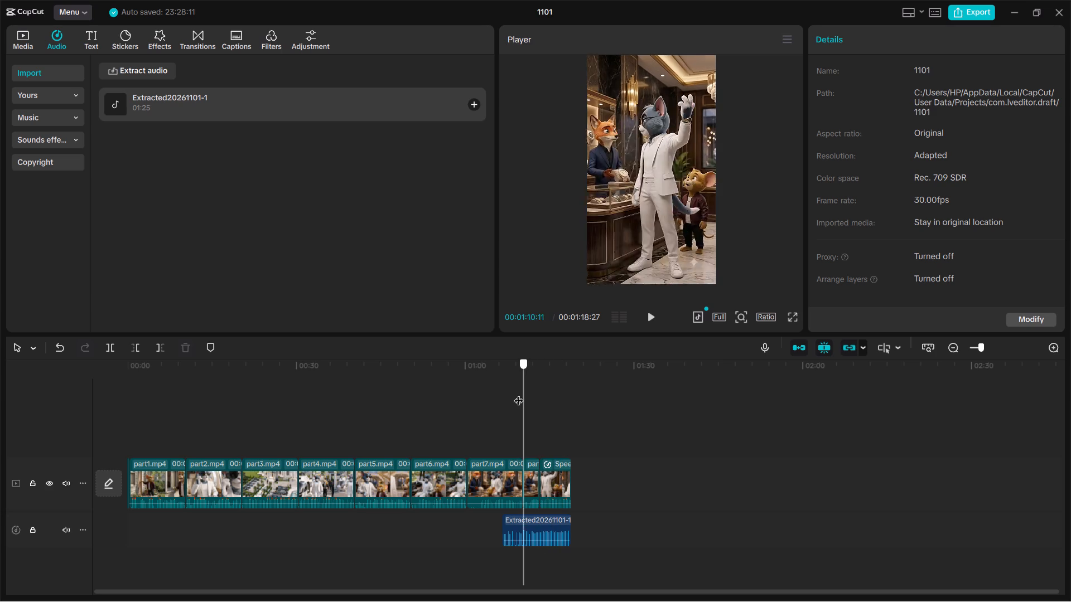
{"action": "left_click_drag", "start_coordinate": [519, 394], "coordinate": [503, 396]}
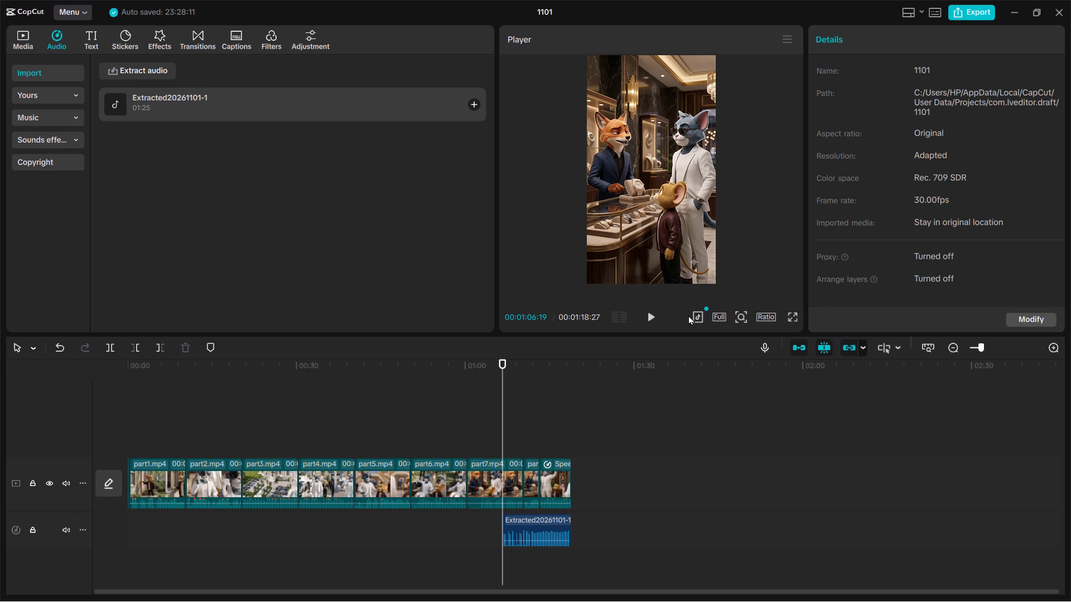
{"action": "left_click", "coordinate": [652, 313]}
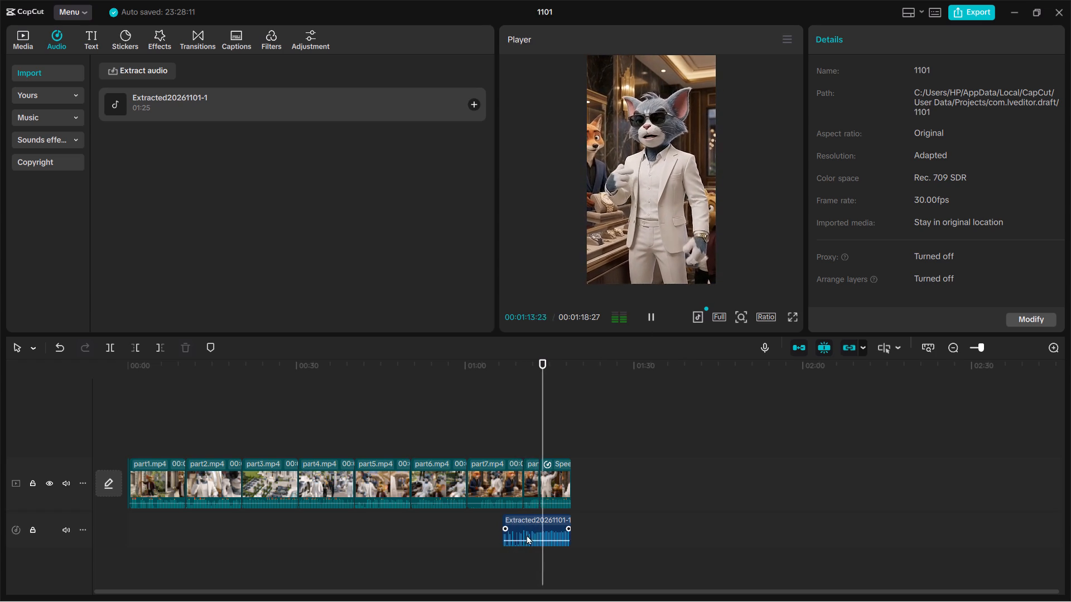
{"action": "left_click", "coordinate": [635, 513]}
{"action": "left_click_drag", "start_coordinate": [540, 527], "coordinate": [543, 528]}
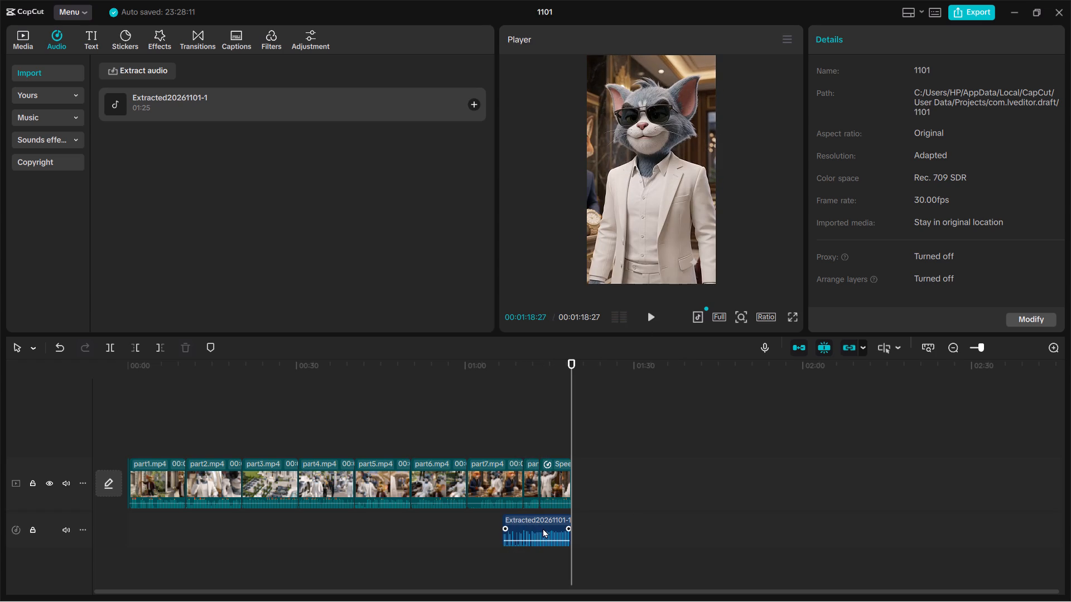
Shift the extracted audio clip slightly later on the timeline so that it ends at about 01:20:06.
{"action": "left_click_drag", "start_coordinate": [543, 528], "coordinate": [547, 526]}
{"action": "left_click", "coordinate": [665, 416]}
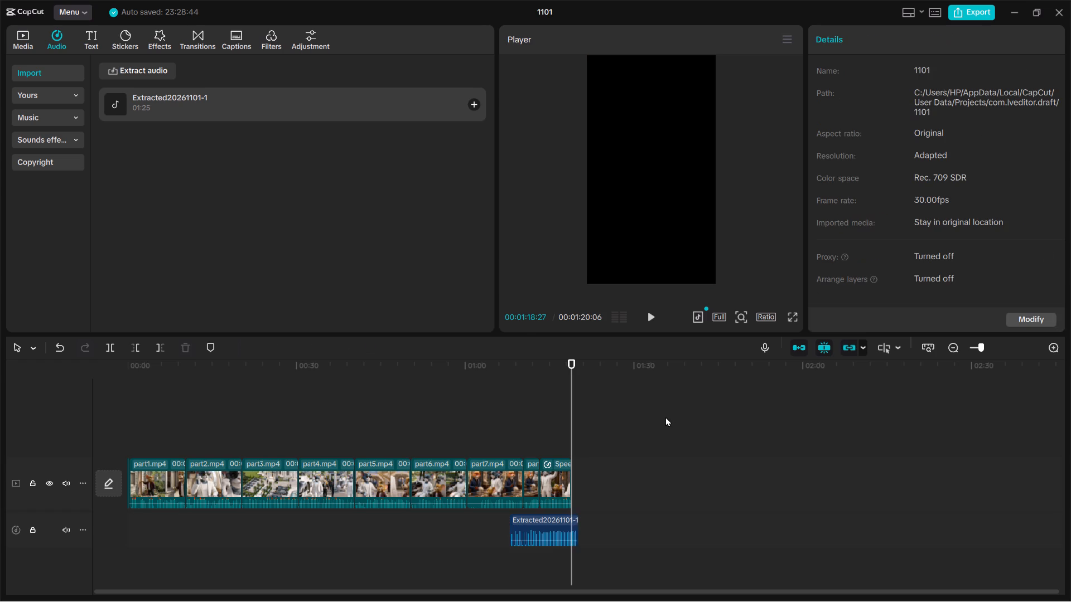
Play the ending from the start of the moved audio clip, around 01:07:28, to check its timing against the video.
{"action": "left_click_drag", "start_coordinate": [580, 403], "coordinate": [514, 412]}
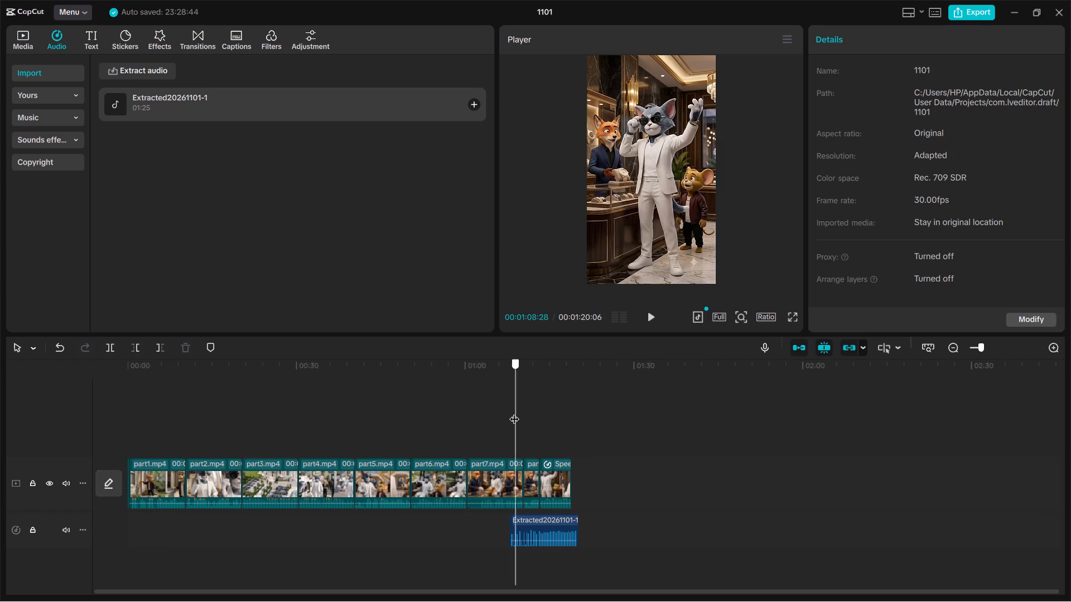
{"action": "left_click_drag", "start_coordinate": [514, 412], "coordinate": [508, 413]}
{"action": "left_click", "coordinate": [647, 313]}
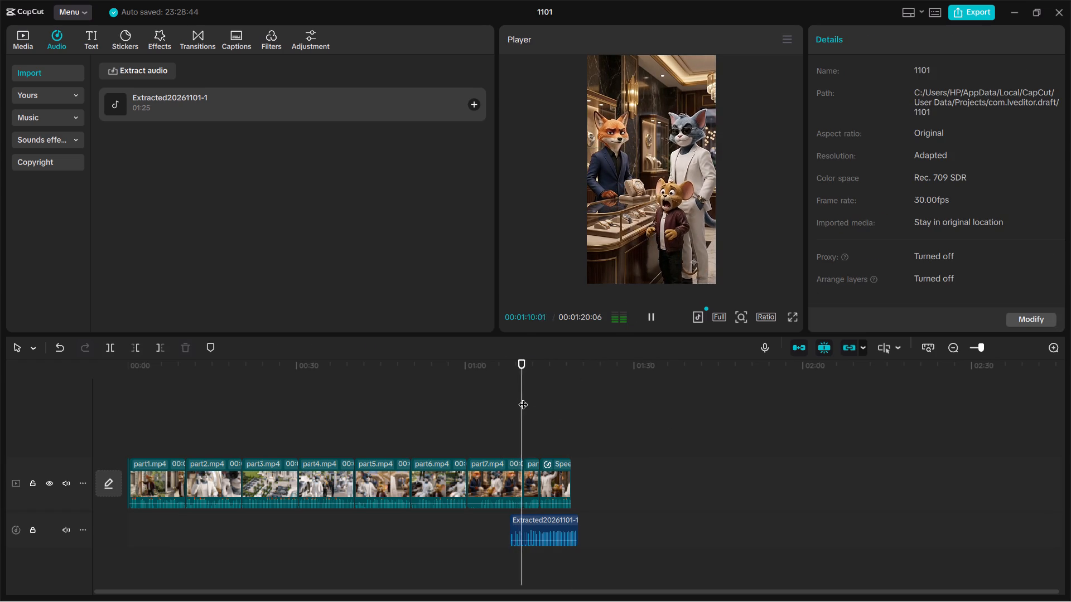
{"action": "left_click_drag", "start_coordinate": [524, 399], "coordinate": [506, 406]}
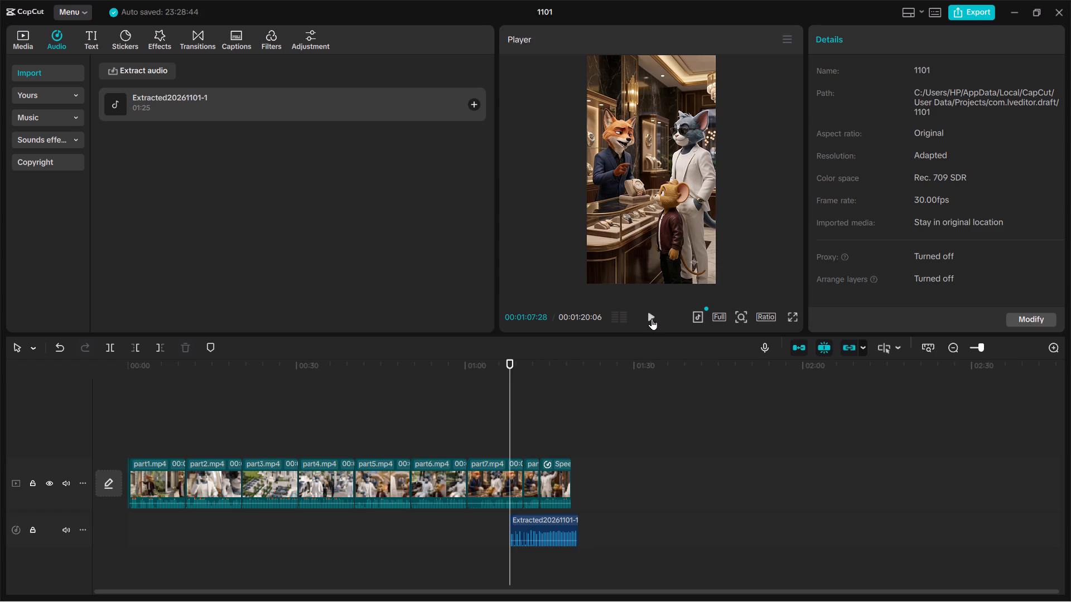
{"action": "left_click", "coordinate": [652, 318]}
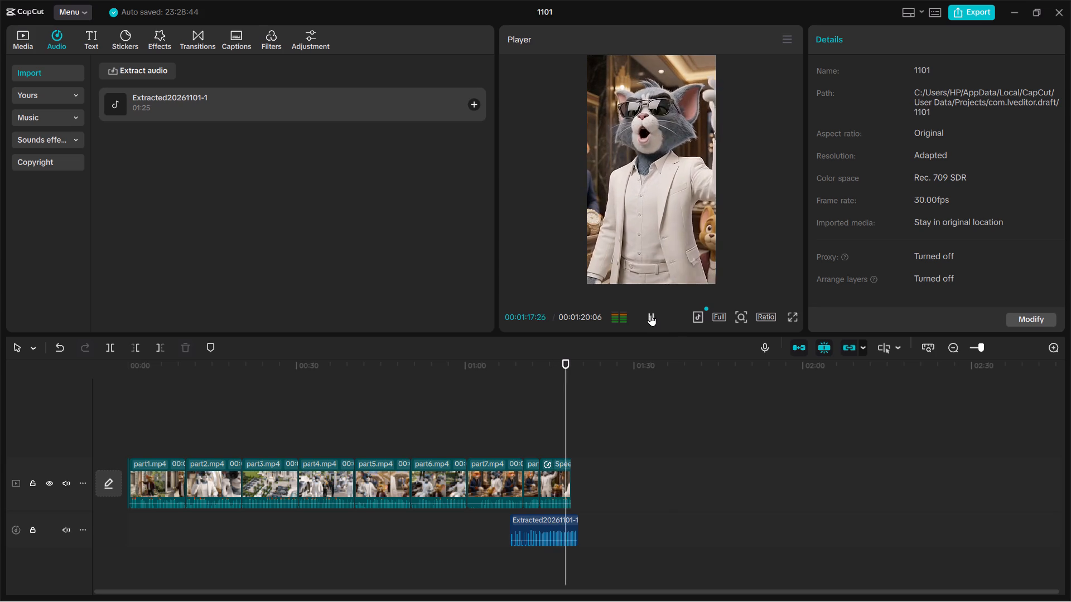
Set the volume of the sped-up last video clip to 5.0 dB.
{"action": "left_click", "coordinate": [546, 480]}
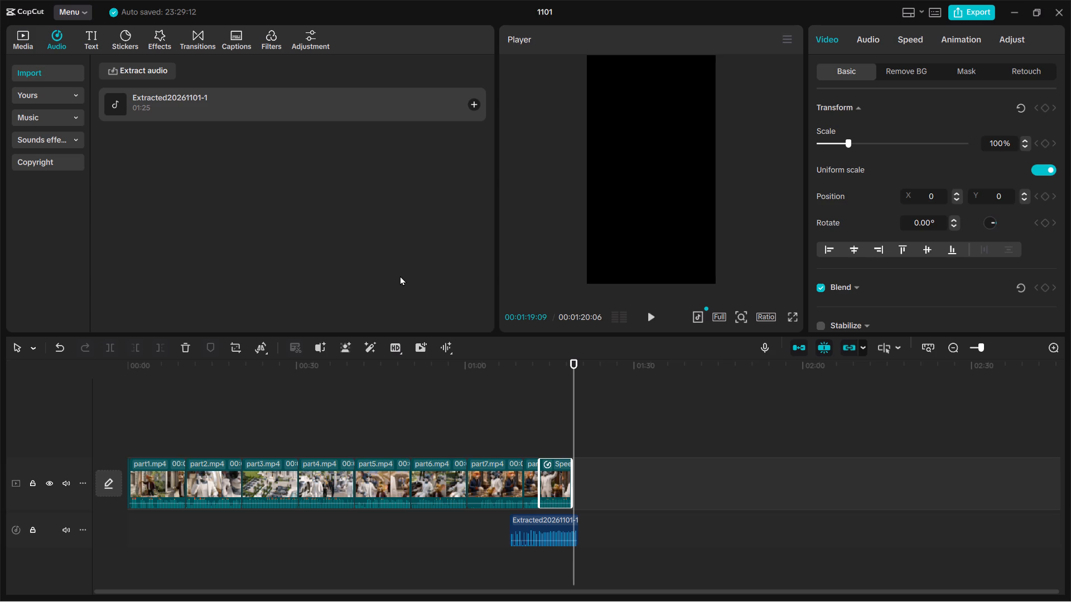
{"action": "left_click", "coordinate": [872, 38]}
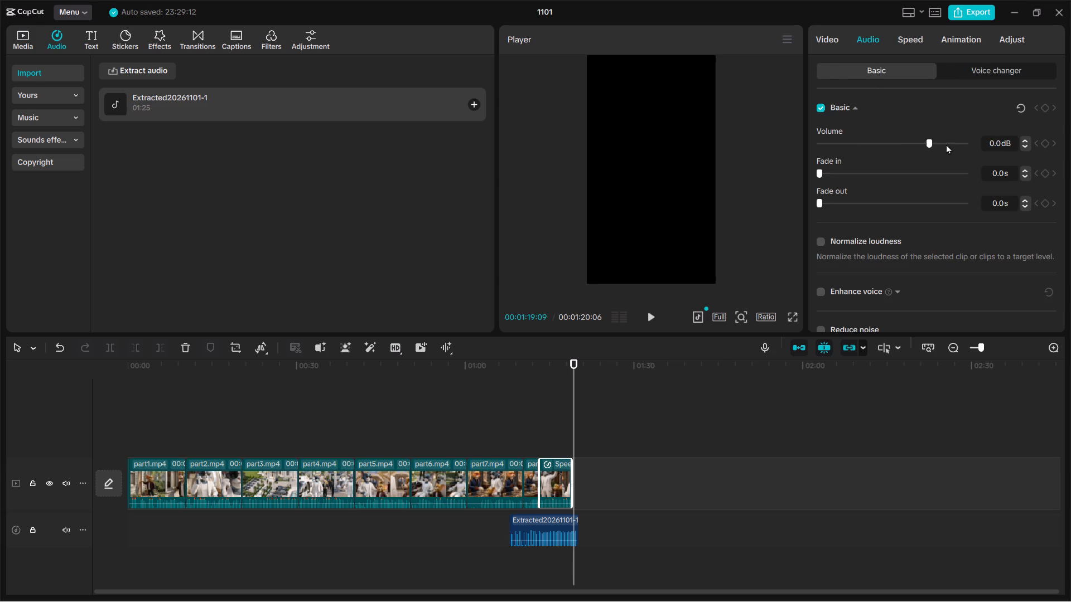
{"action": "left_click_drag", "start_coordinate": [928, 142], "coordinate": [935, 142]}
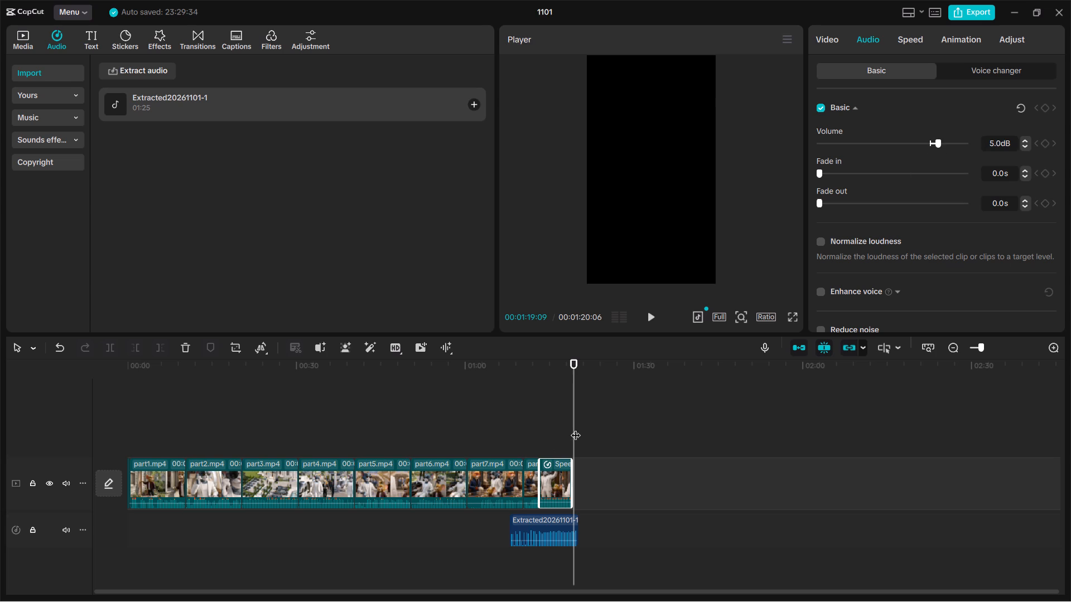
Play the ending from just before the extracted audio through to the end to check the new sound balance.
{"action": "left_click_drag", "start_coordinate": [576, 416], "coordinate": [499, 428]}
{"action": "left_click", "coordinate": [650, 318]}
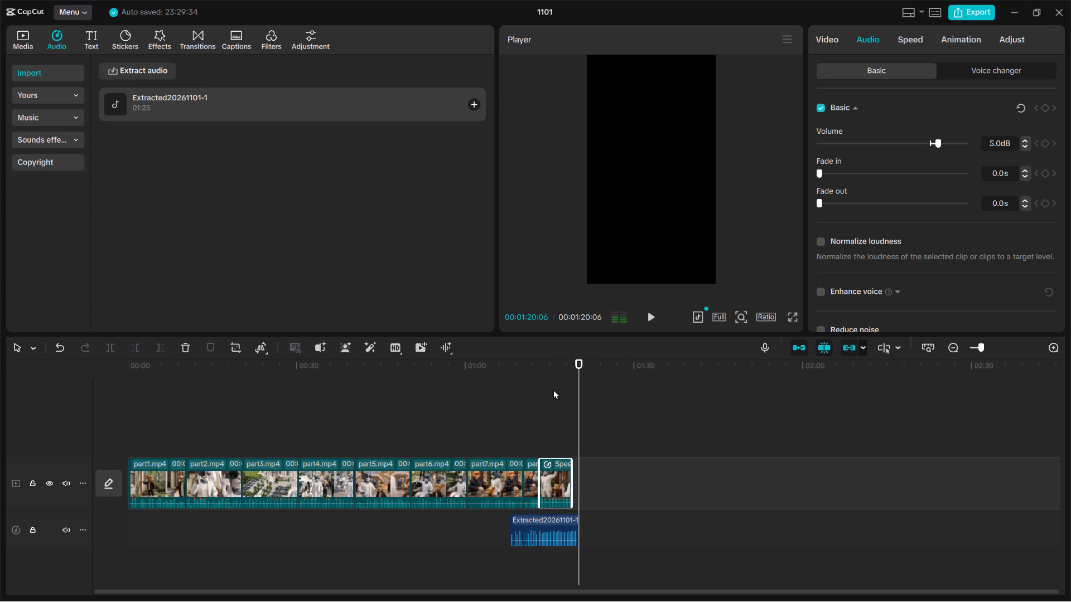
{"action": "left_click", "coordinate": [615, 438]}
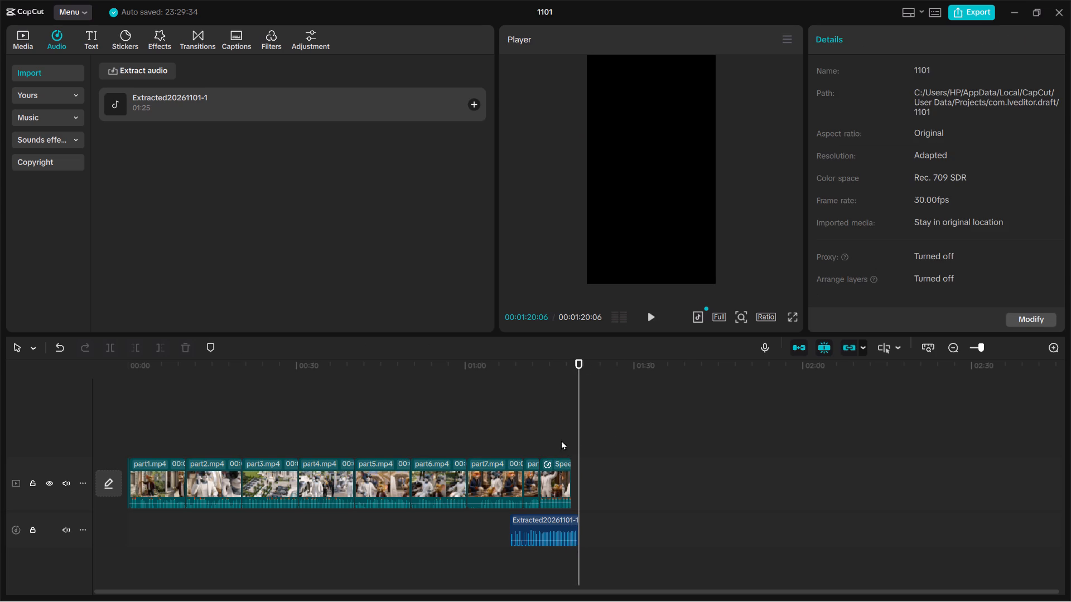
Return the playhead to the opening poster at the start of the timeline, 00:00:00:00.
{"action": "left_click_drag", "start_coordinate": [580, 415], "coordinate": [132, 438]}
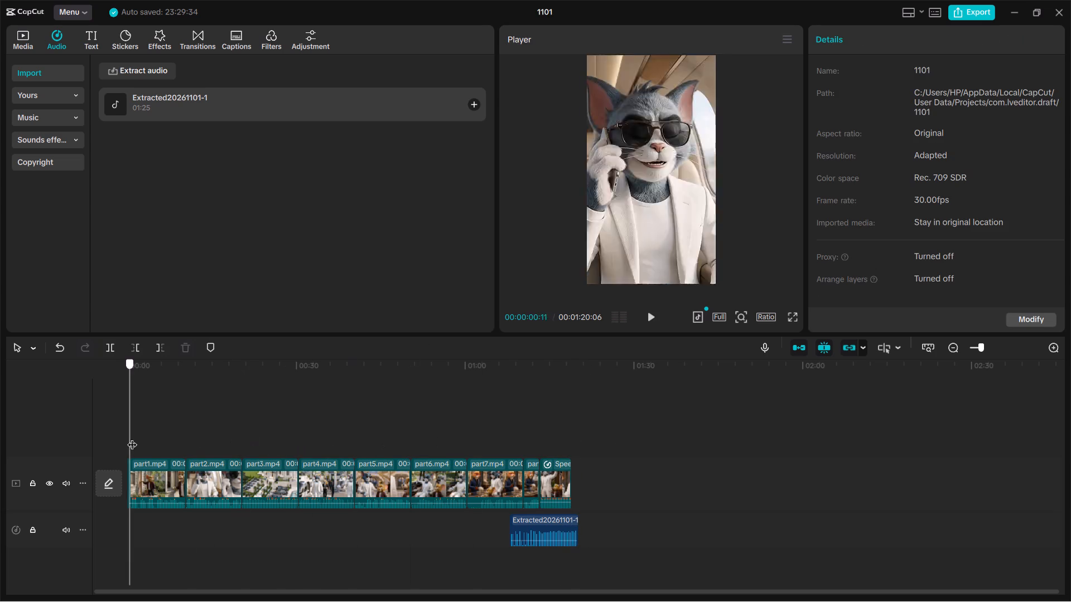
{"action": "left_click_drag", "start_coordinate": [132, 438], "coordinate": [122, 433]}
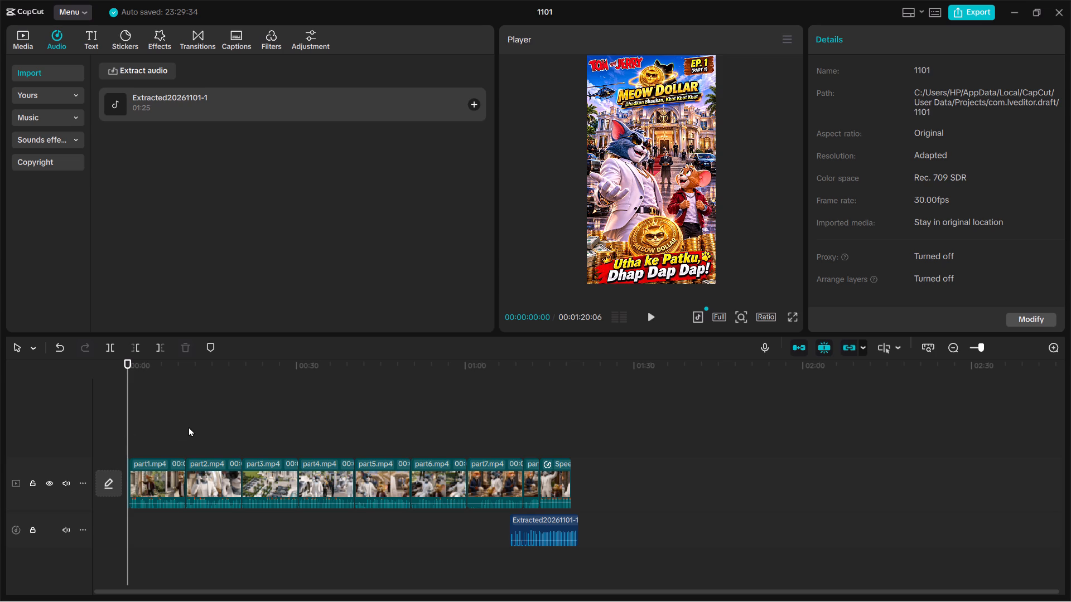
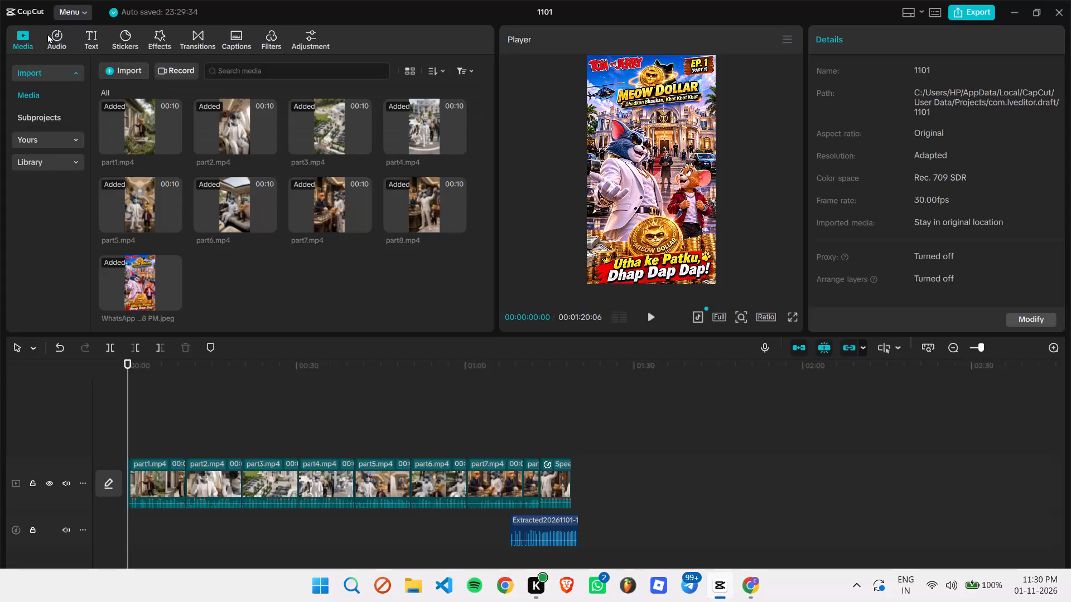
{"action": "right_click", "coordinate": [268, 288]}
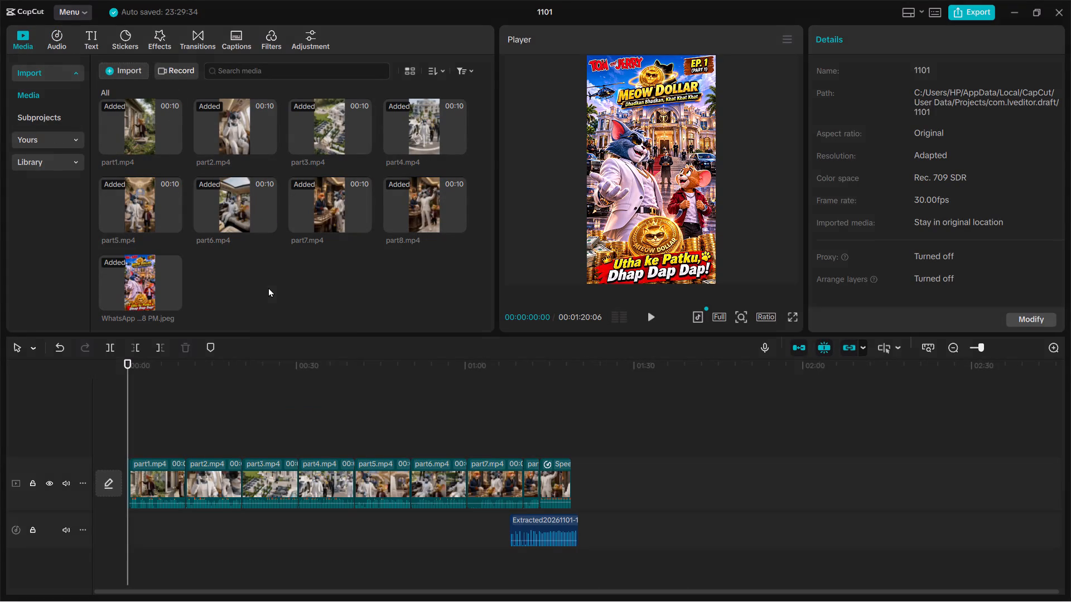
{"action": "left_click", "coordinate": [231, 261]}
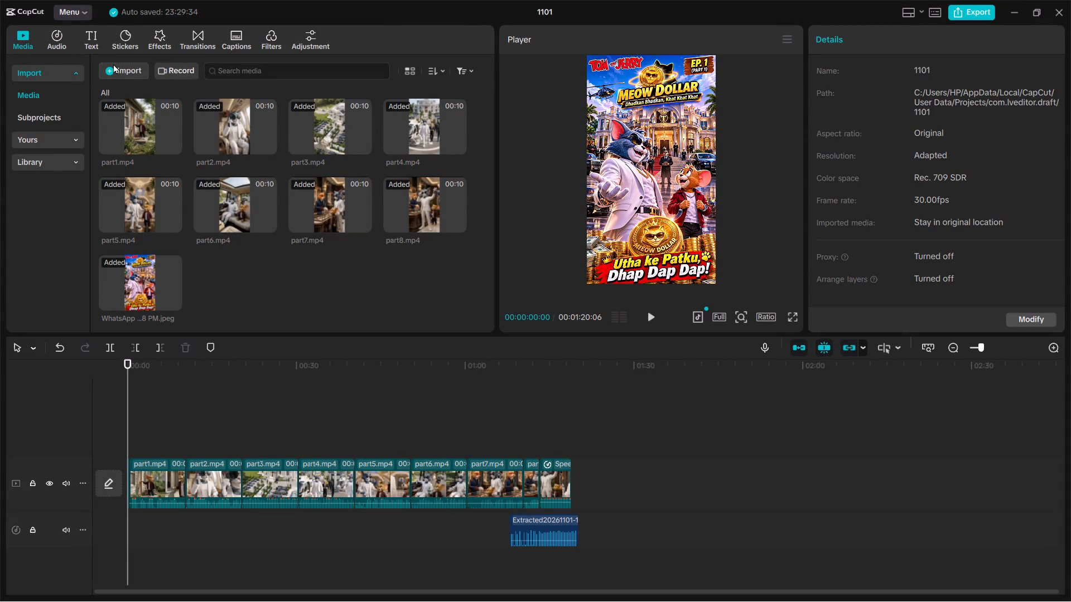
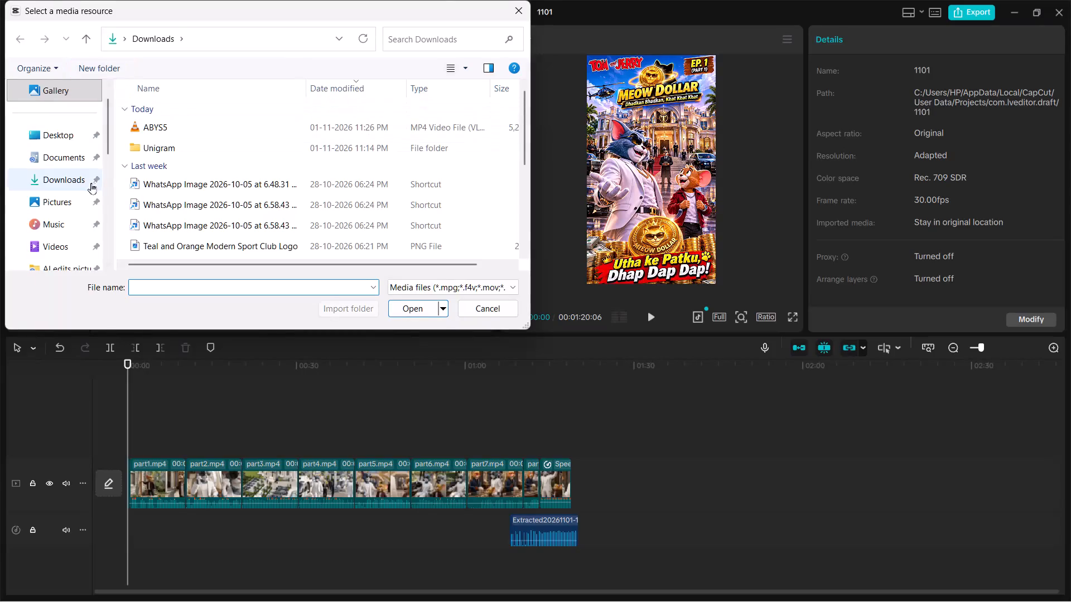
Import the image "WhatsApp Image 2026-11-01 at 7.21.19 PM" of Tom on the plane from the "all part video" folder.
{"action": "scroll", "coordinate": [79, 191], "scroll_direction": "down", "scroll_amount": 2}
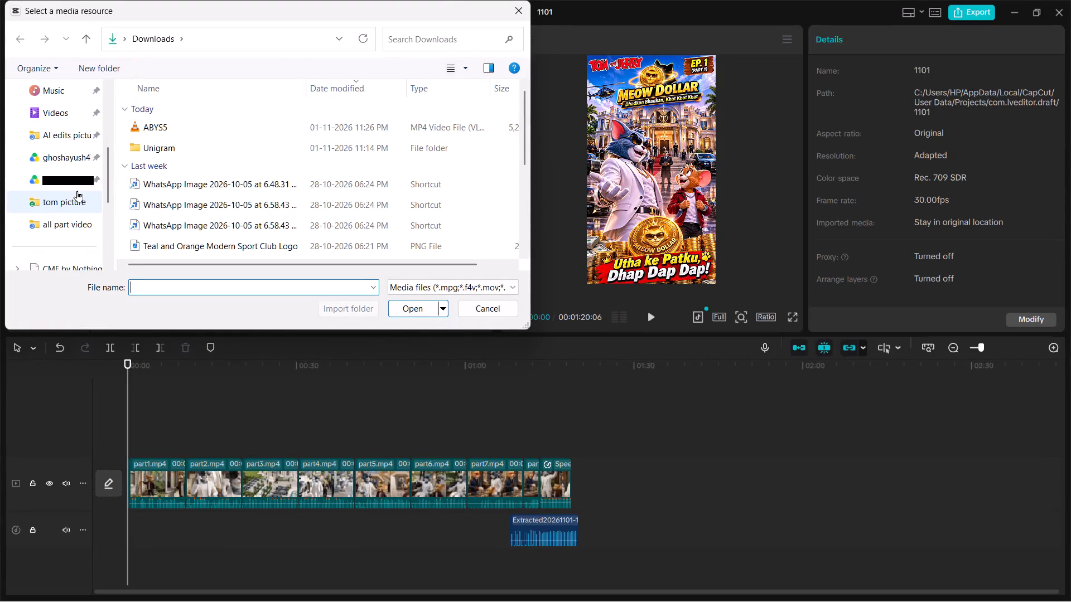
{"action": "left_click", "coordinate": [71, 220]}
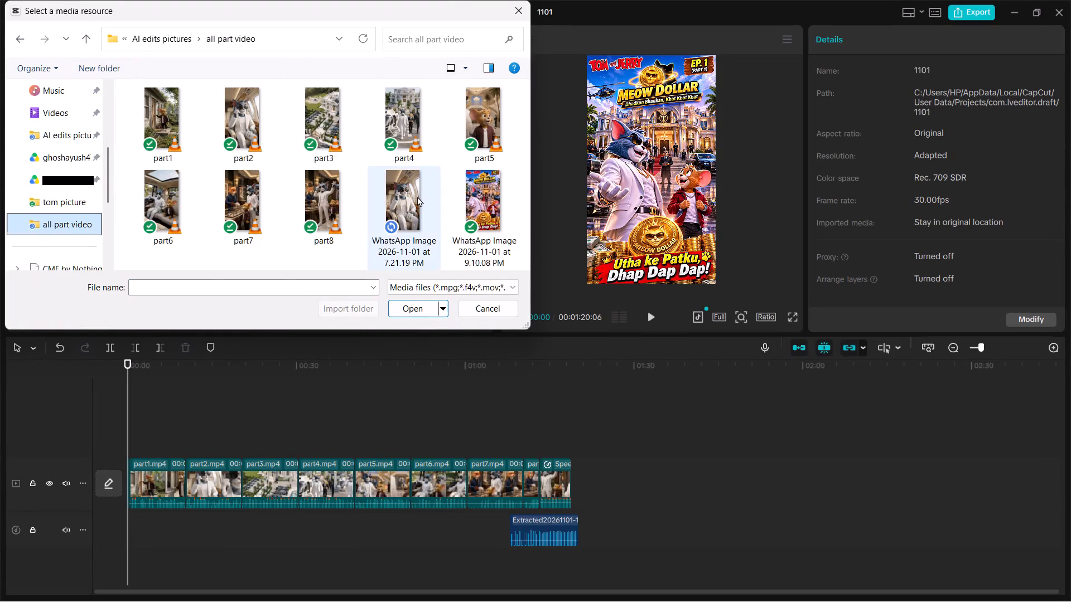
{"action": "left_click", "coordinate": [417, 196]}
{"action": "left_click", "coordinate": [421, 307]}
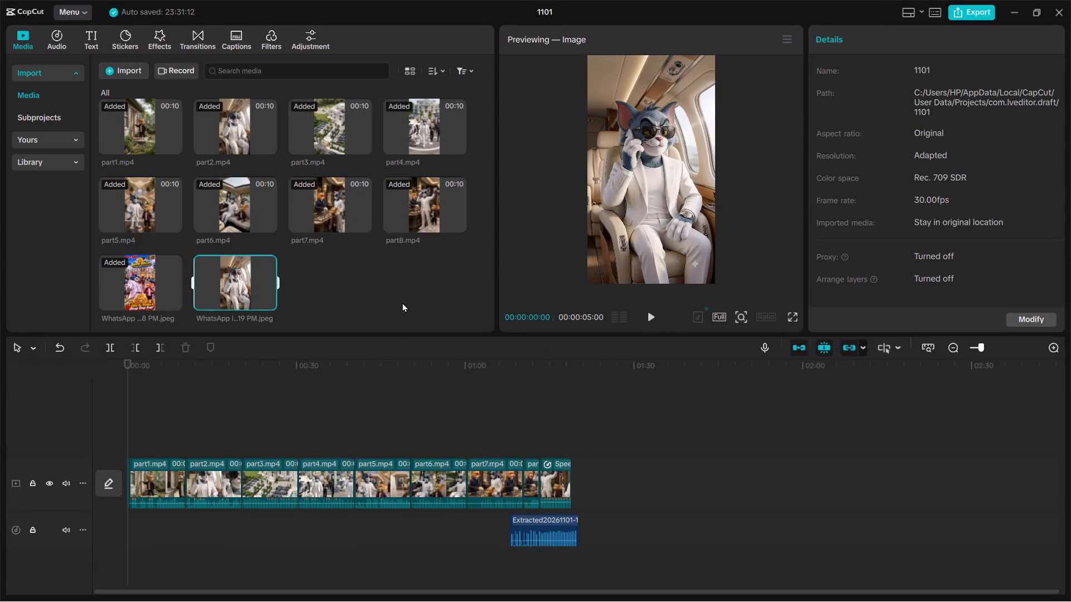
Add the imported Tom image to the main track directly after the sped-up last video clip, at 00:01:18:27.
{"action": "left_click", "coordinate": [577, 483]}
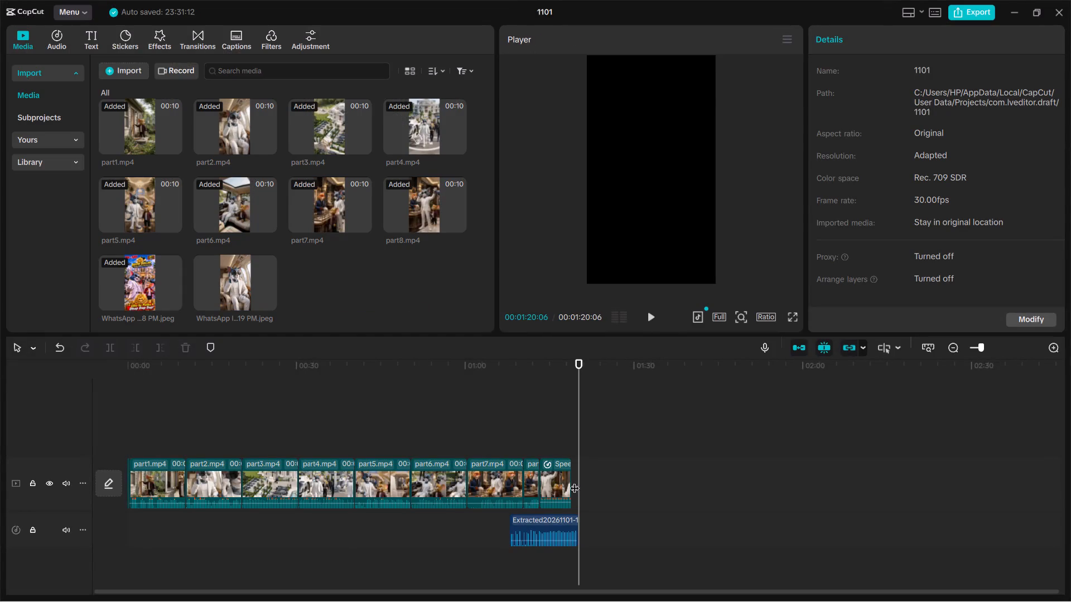
{"action": "left_click", "coordinate": [572, 481]}
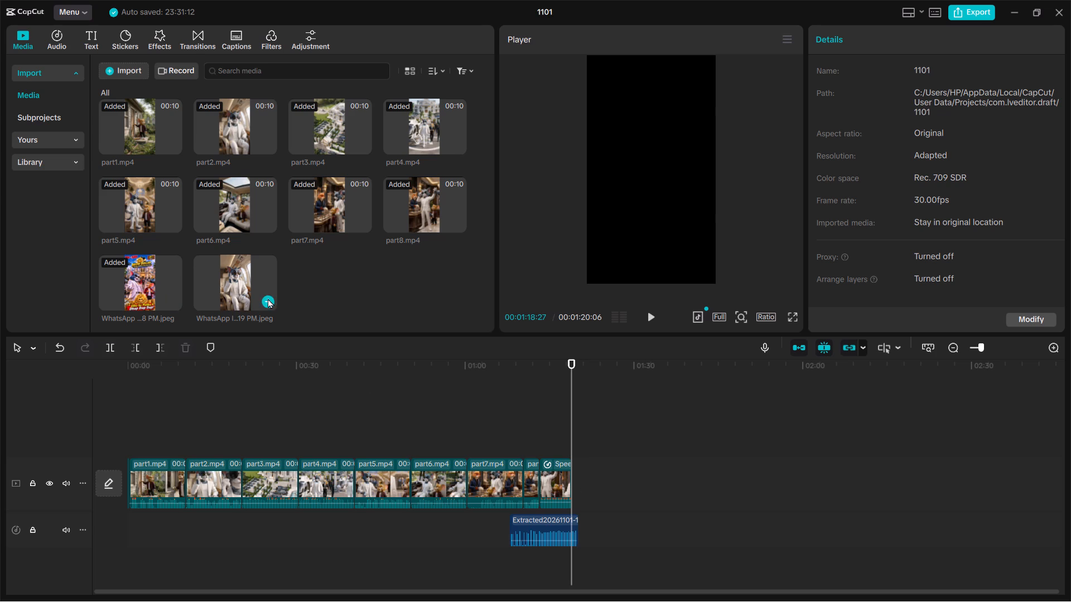
{"action": "left_click", "coordinate": [268, 298]}
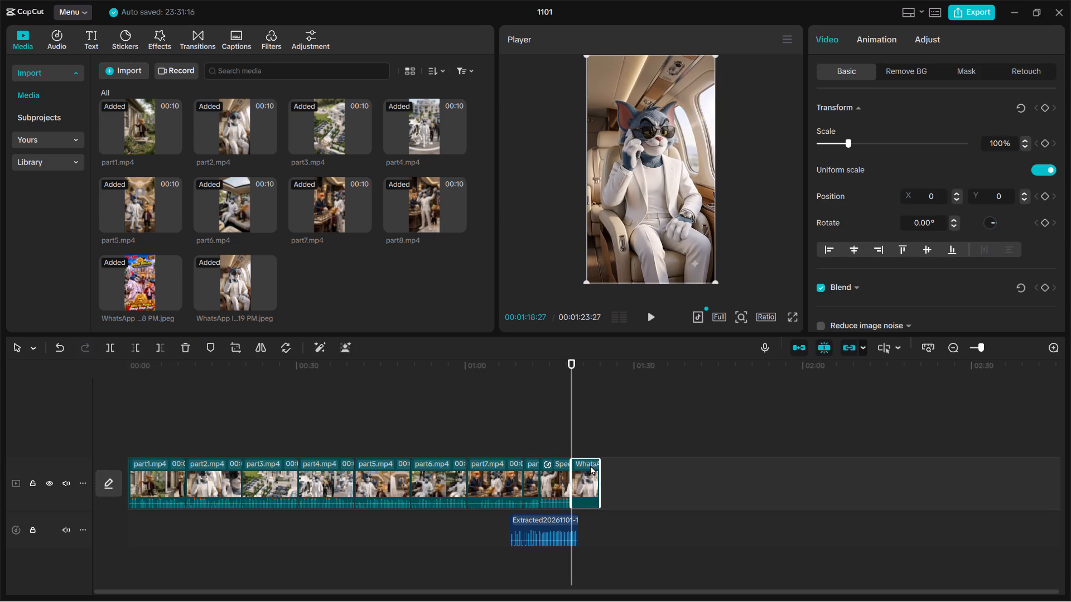
Shorten the Tom image at the end of the timeline so it ends at about 00:01:22:19.
{"action": "left_click", "coordinate": [585, 474]}
{"action": "left_click_drag", "start_coordinate": [600, 475], "coordinate": [590, 478]}
{"action": "left_click", "coordinate": [636, 424]}
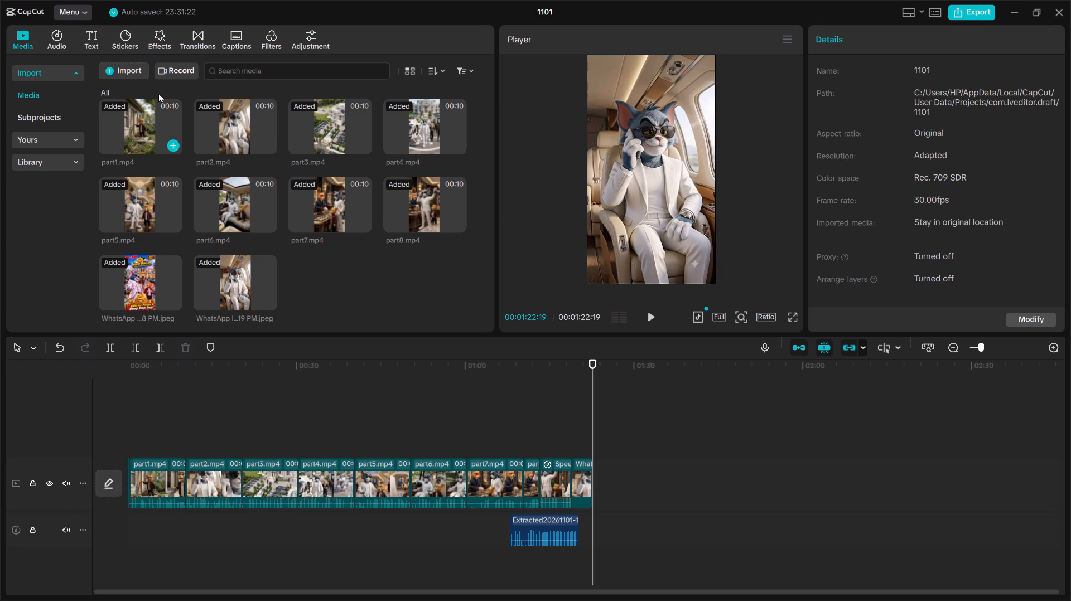
Open the text effects collection for a text on the closing Tom image.
{"action": "left_click", "coordinate": [89, 38]}
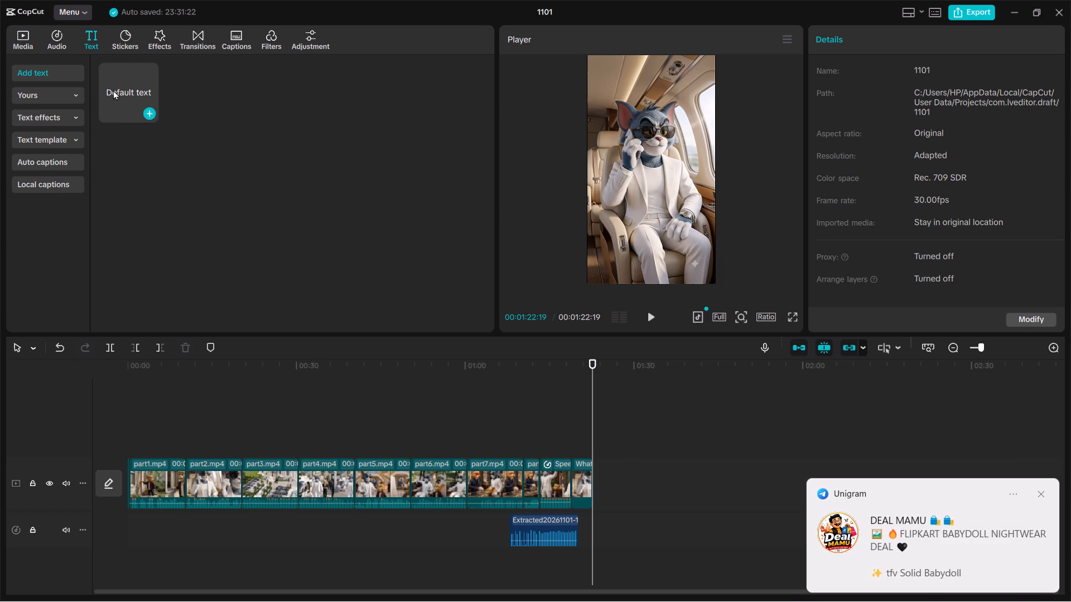
{"action": "left_click", "coordinate": [79, 114]}
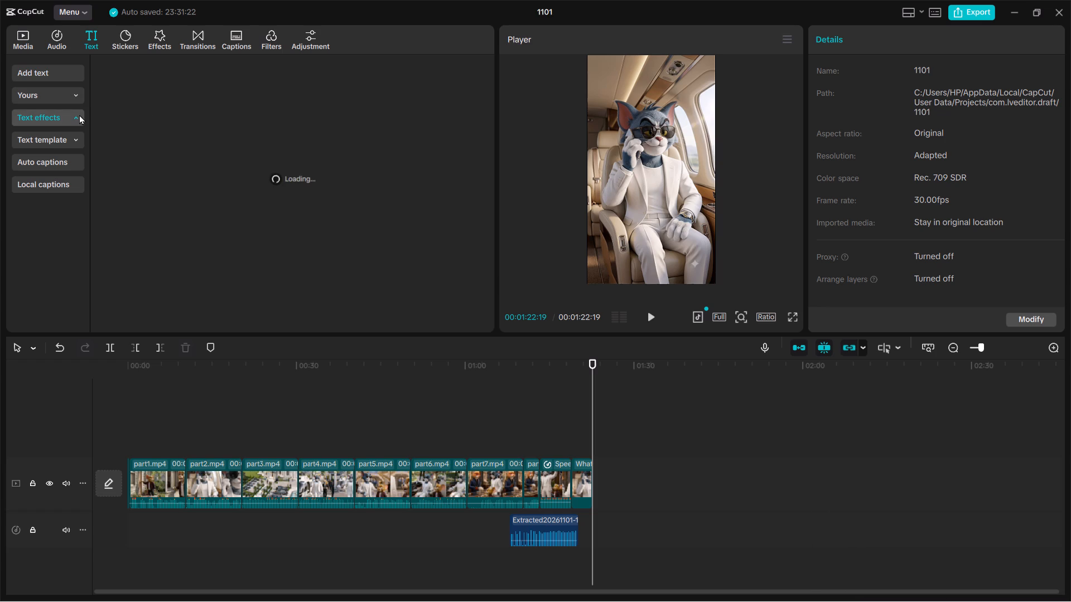
Add a default text clip at the end of the video at 00:01:22:19, reading "FOLLOW" and "FOR MORE" on two lines.
{"action": "left_click", "coordinate": [60, 75]}
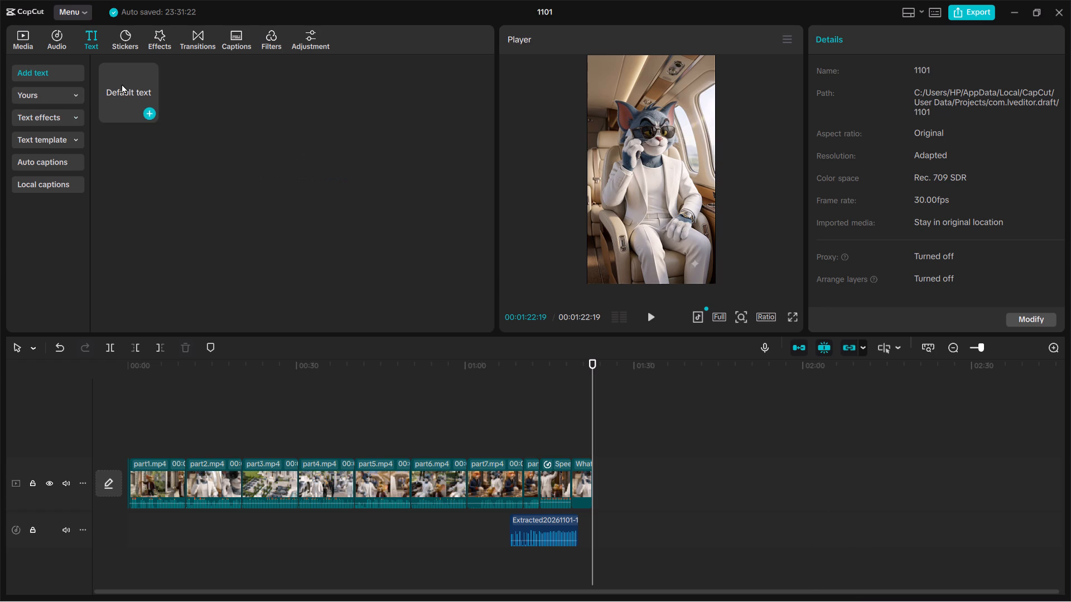
{"action": "left_click", "coordinate": [152, 110]}
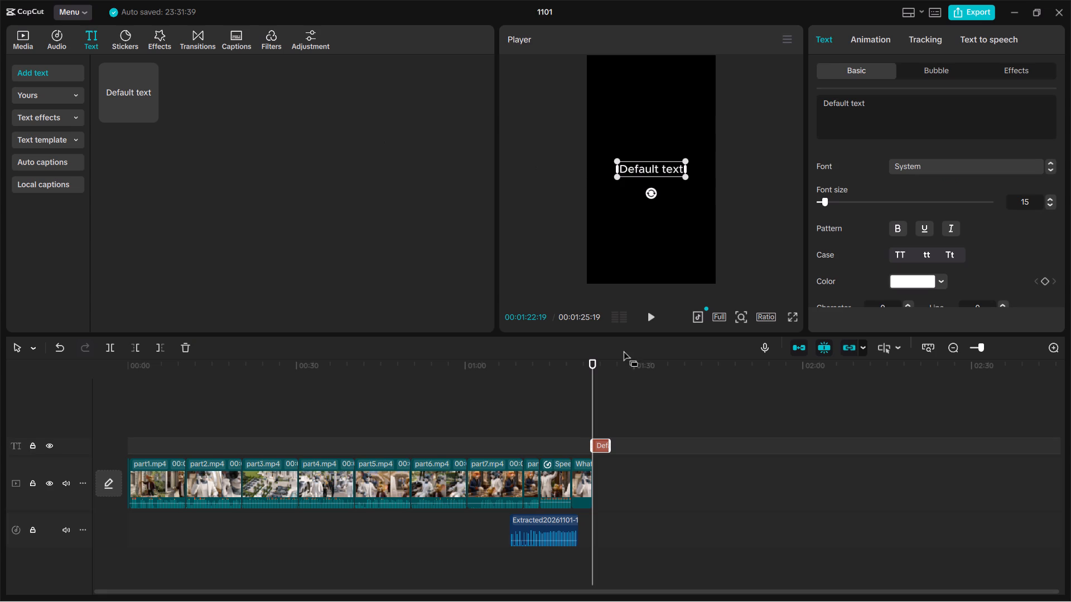
{"action": "double_click", "coordinate": [656, 163]}
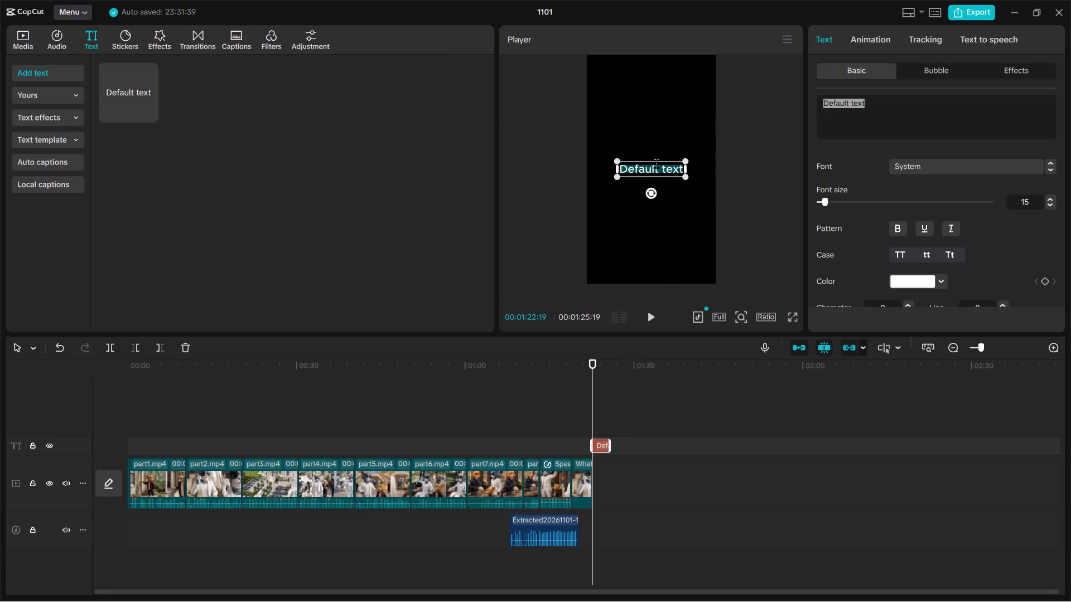
{"action": "type", "text": "FOLLO"}
{"action": "key", "text": "shift+w"}
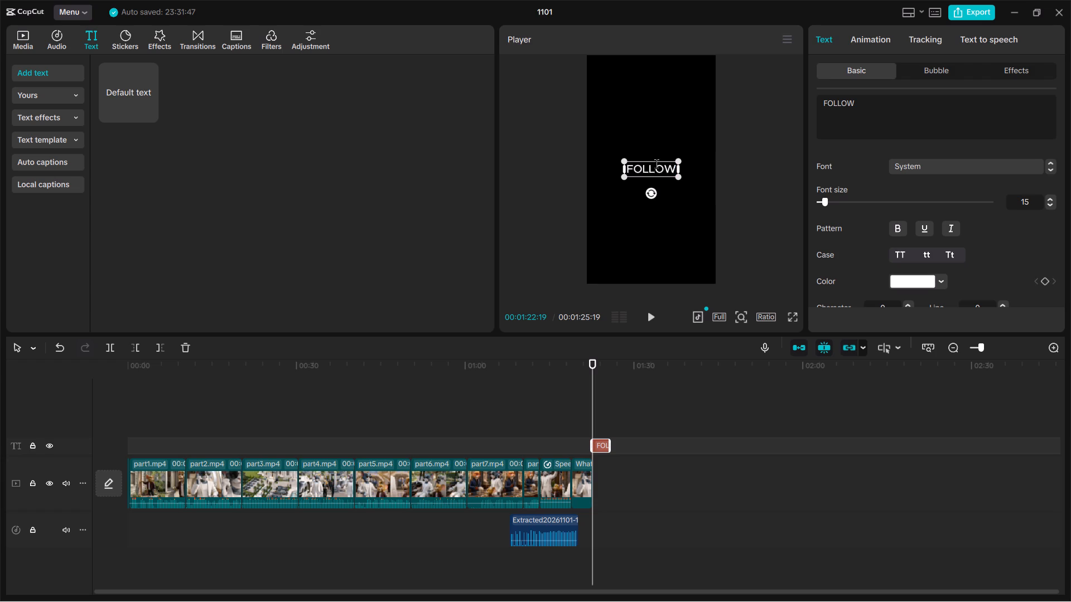
{"action": "key", "text": "Return"}
{"action": "type", "text": "FOR MORE"}
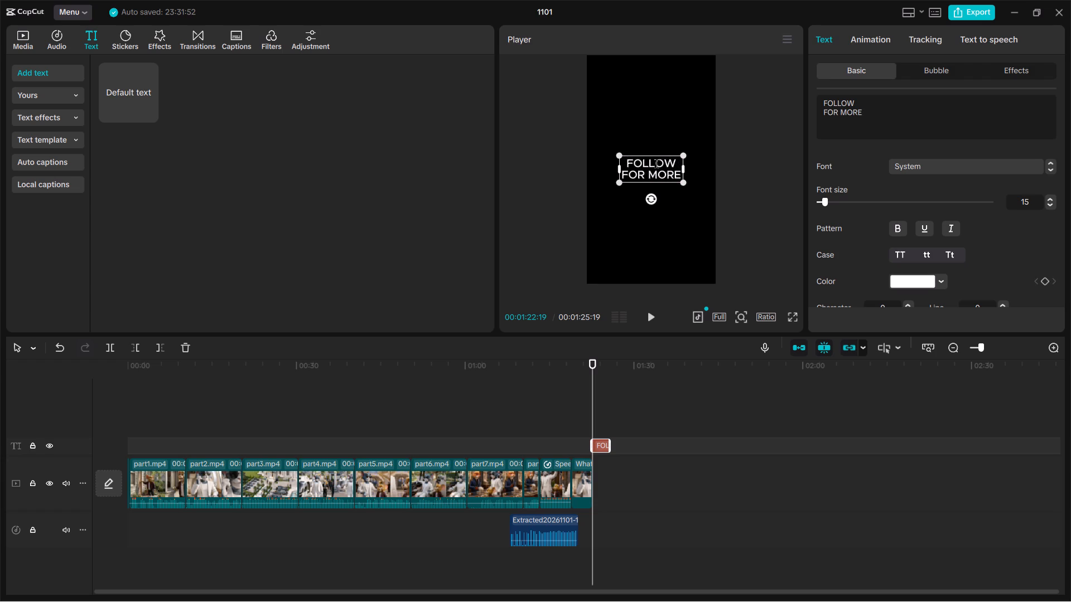
{"action": "left_click", "coordinate": [621, 453]}
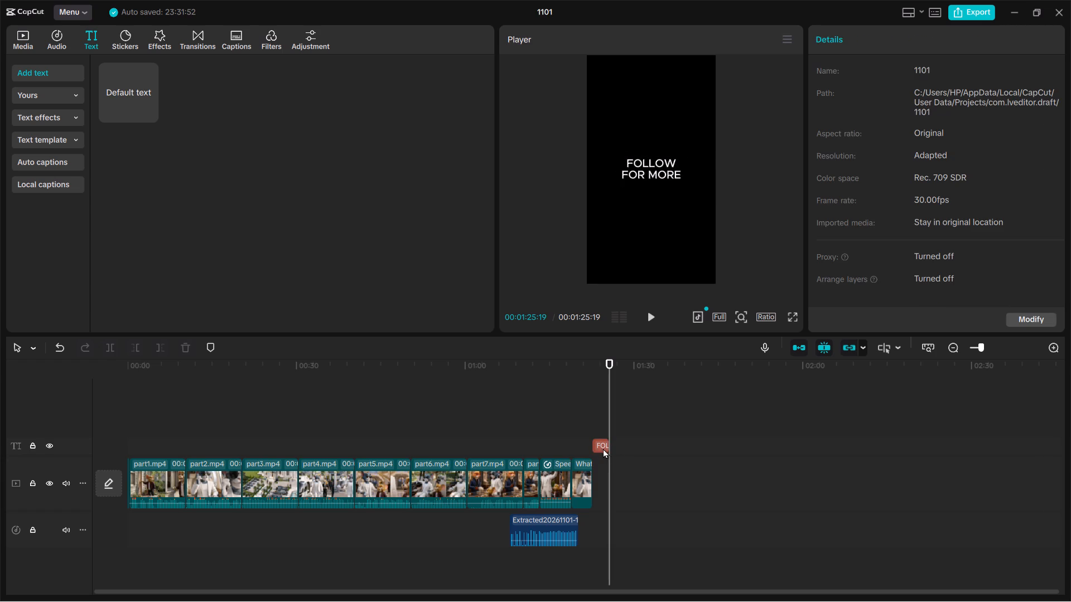
Move the FOLLOW FOR MORE text clip over the last picture clip and extend it to that clip's end.
{"action": "left_click_drag", "start_coordinate": [602, 448], "coordinate": [582, 449]}
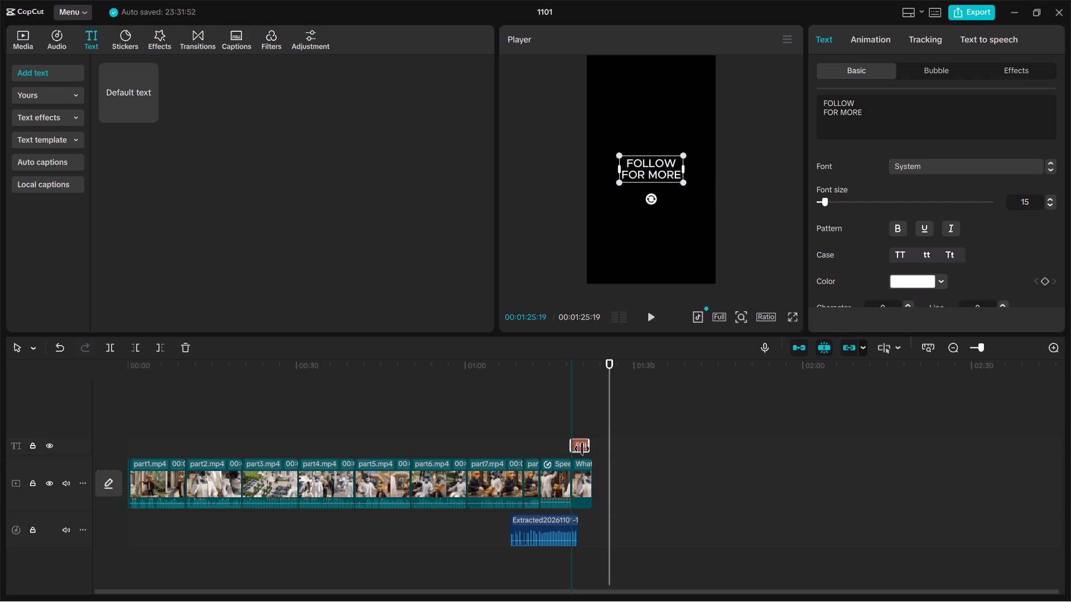
{"action": "left_click_drag", "start_coordinate": [582, 449], "coordinate": [583, 449]}
{"action": "left_click", "coordinate": [588, 442]}
{"action": "left_click", "coordinate": [622, 453]}
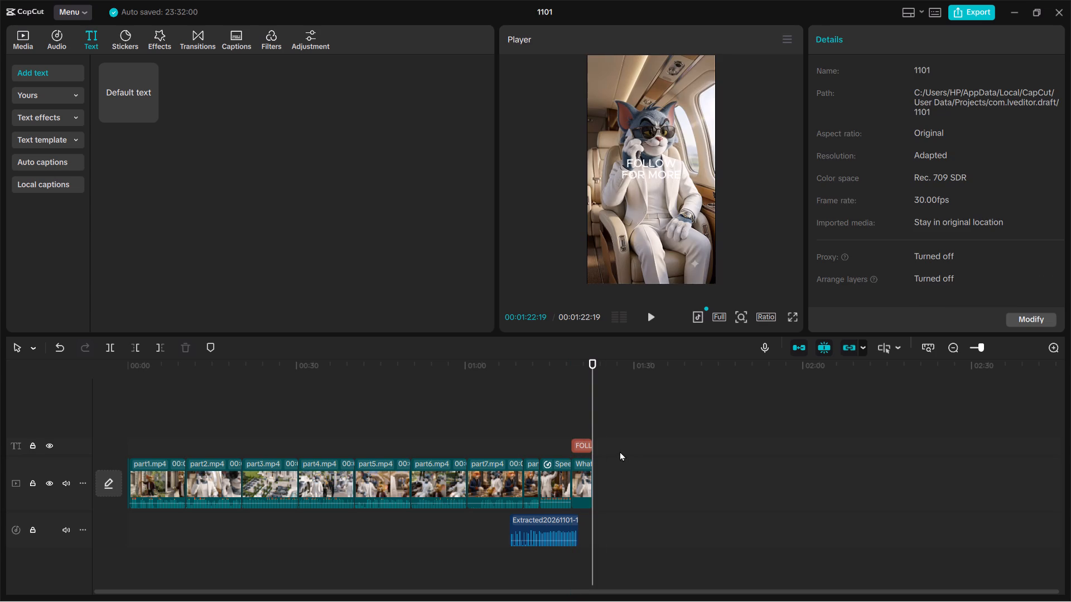
Play the video from the opening poster at 00:00:00:00 to review the full edit.
{"action": "left_click_drag", "start_coordinate": [596, 417], "coordinate": [563, 429]}
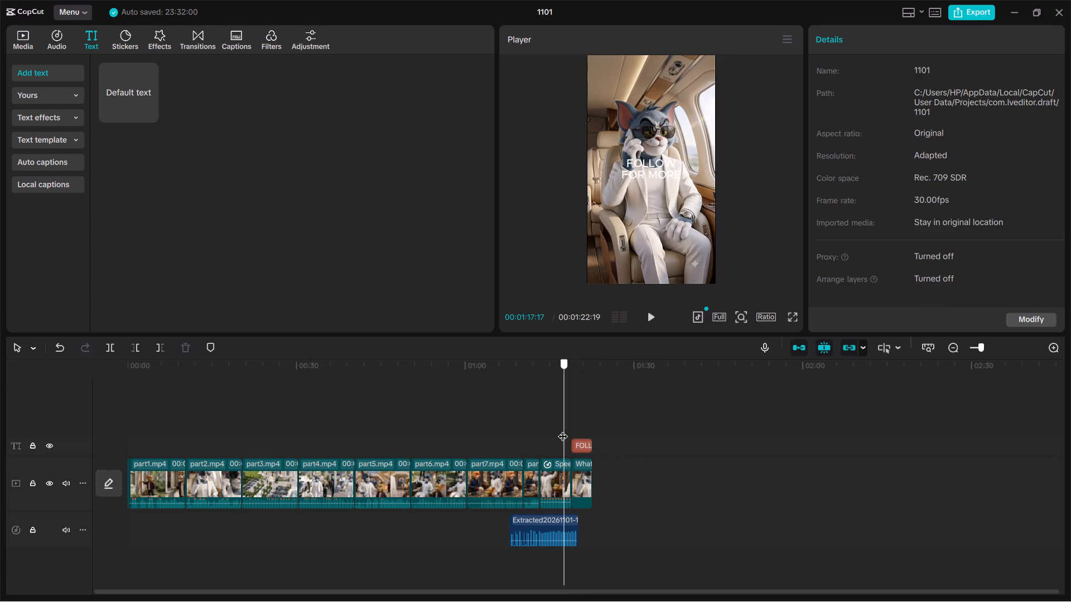
{"action": "left_click_drag", "start_coordinate": [563, 429], "coordinate": [115, 433]}
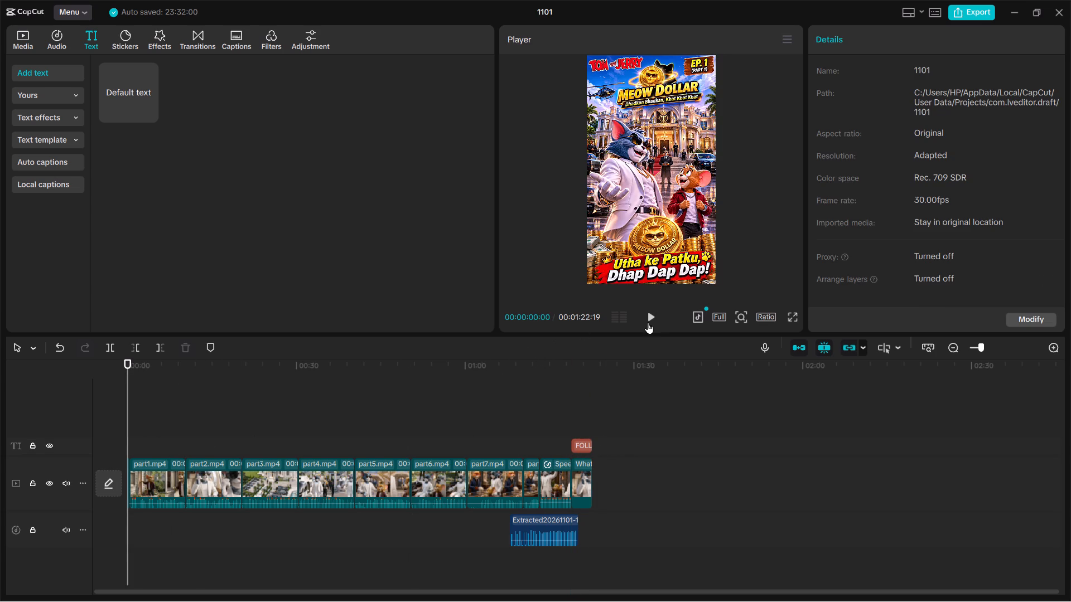
{"action": "left_click", "coordinate": [647, 319]}
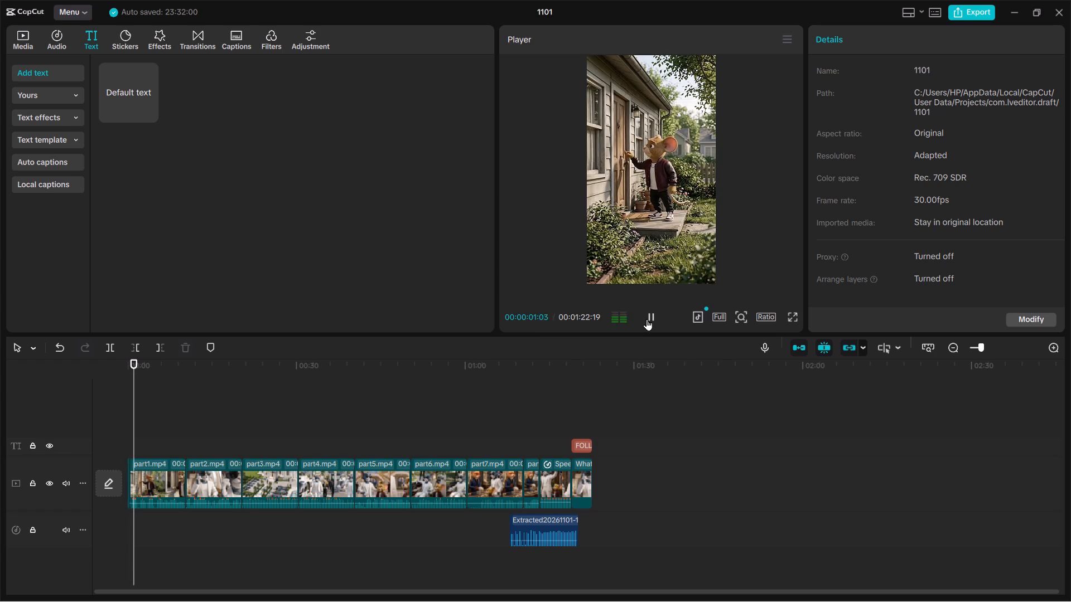
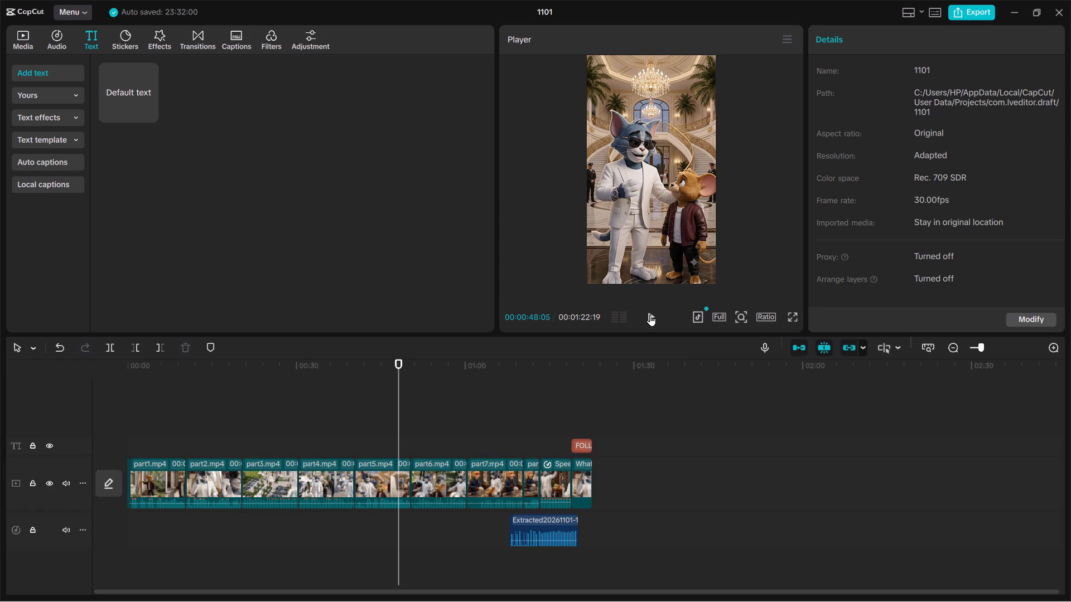
Resume playback from 00:00:48:05 to review the rest of the edit.
{"action": "left_click", "coordinate": [650, 314]}
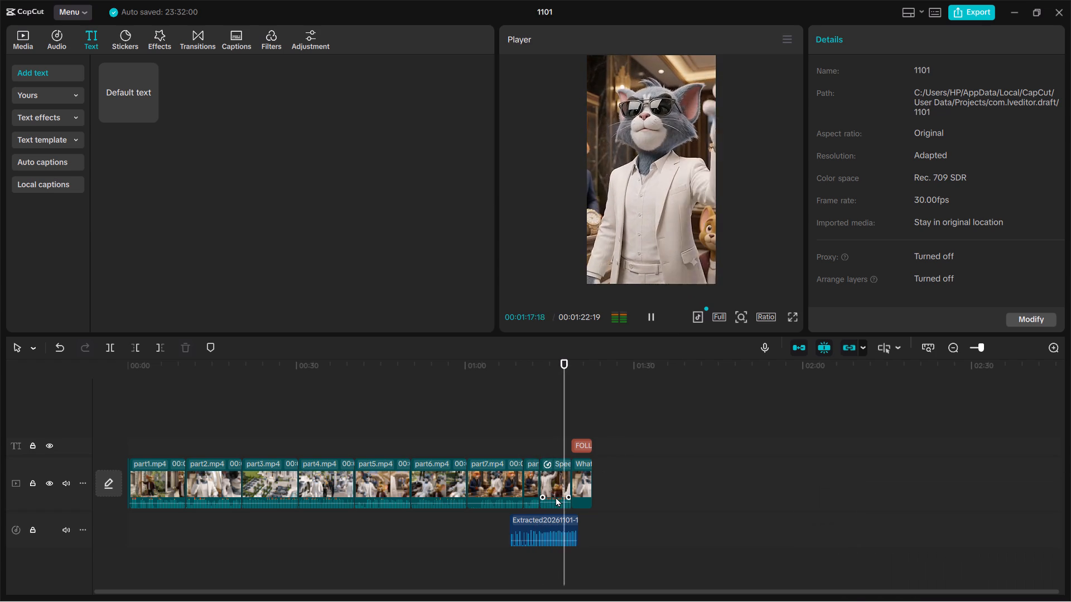
Extend the end of the extracted background music clip to the end of the last picture clip.
{"action": "left_click", "coordinate": [559, 527]}
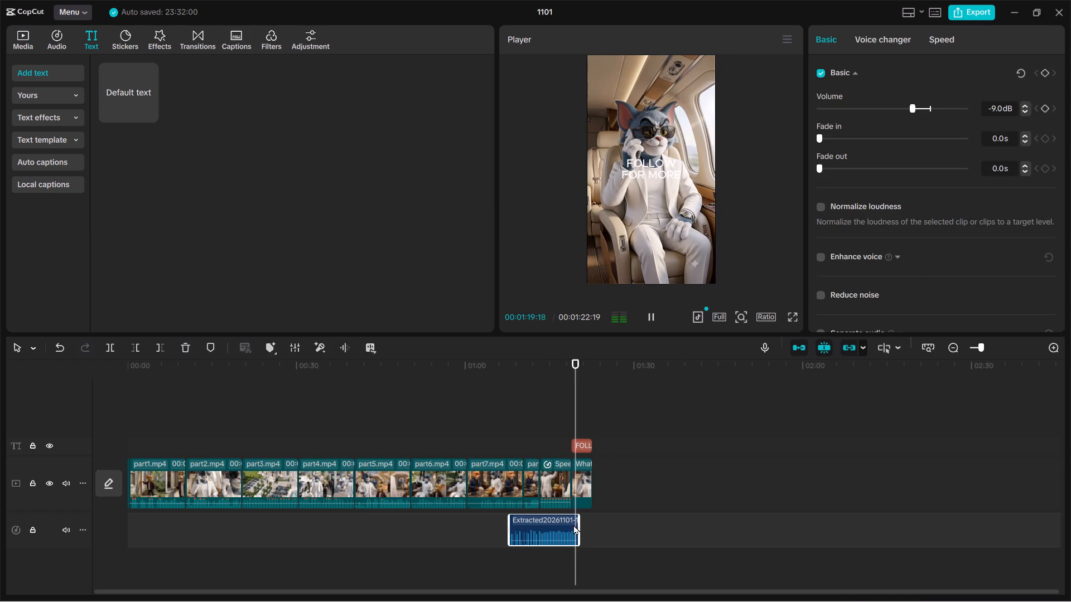
{"action": "left_click_drag", "start_coordinate": [578, 525], "coordinate": [593, 528]}
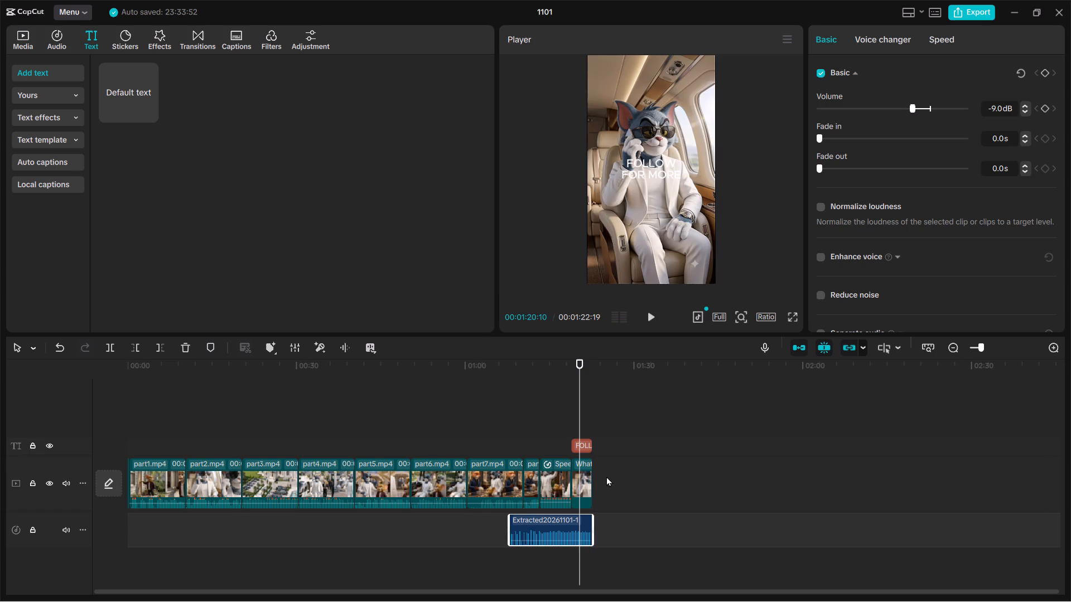
Play the video from 00:01:05:05 to review the ending with the extended background music.
{"action": "left_click_drag", "start_coordinate": [581, 409], "coordinate": [494, 423]}
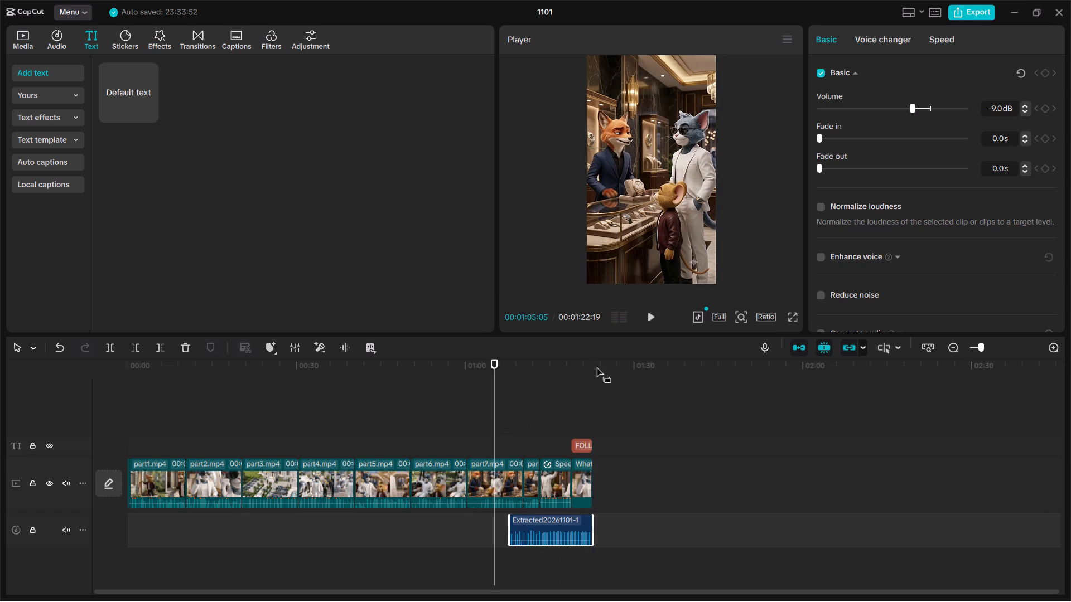
{"action": "left_click", "coordinate": [650, 319]}
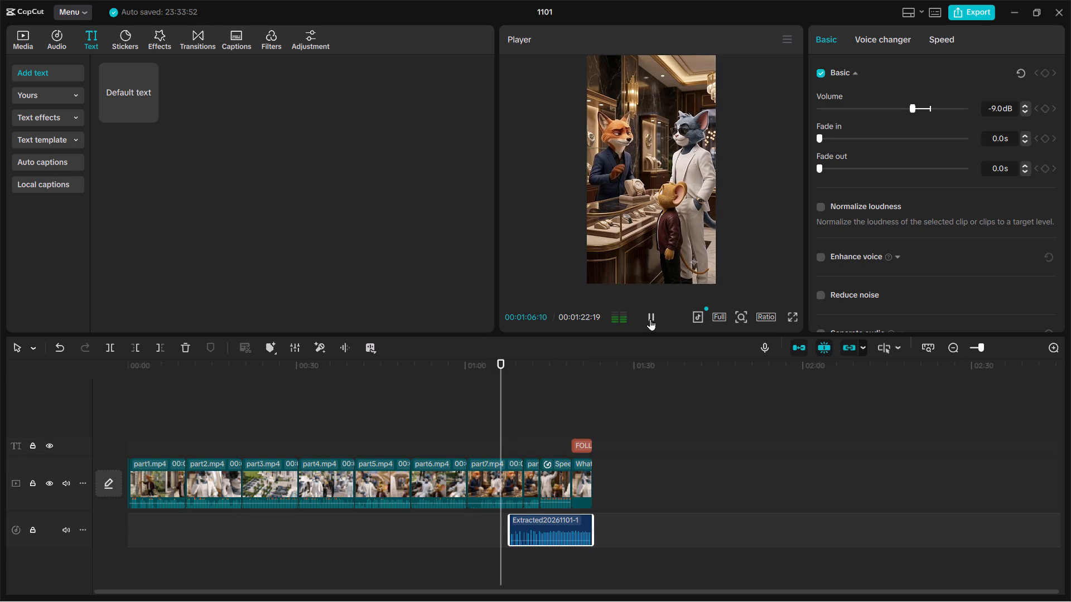
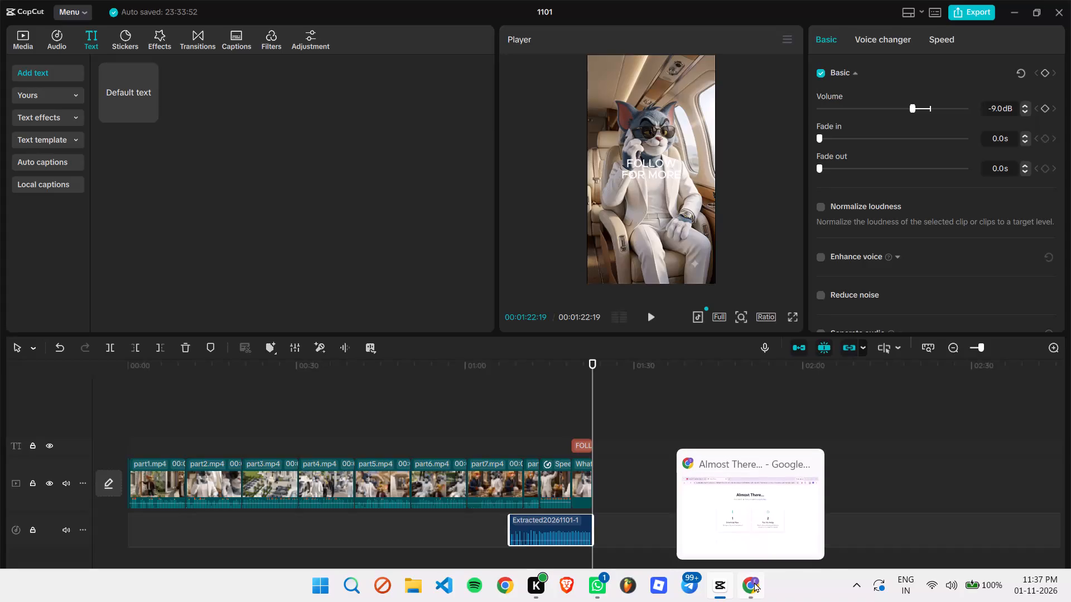
Switch to Google Chrome, close the "Almost There..." tab and dismiss the notification request from yt-shorts-dl.com.
{"action": "left_click", "coordinate": [754, 582]}
{"action": "left_click", "coordinate": [18, 43]}
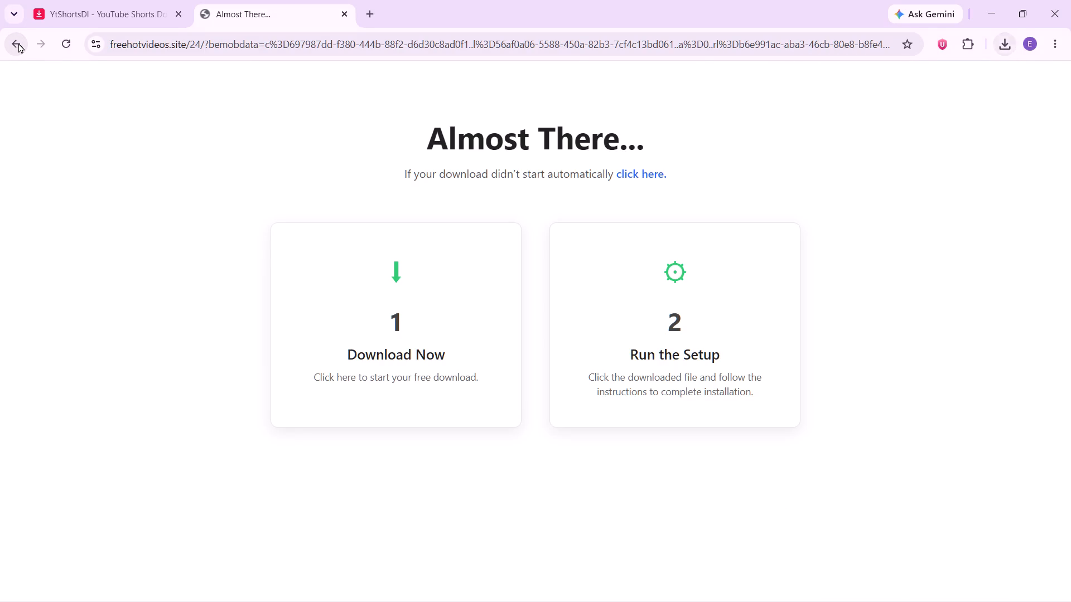
{"action": "left_click", "coordinate": [74, 15]}
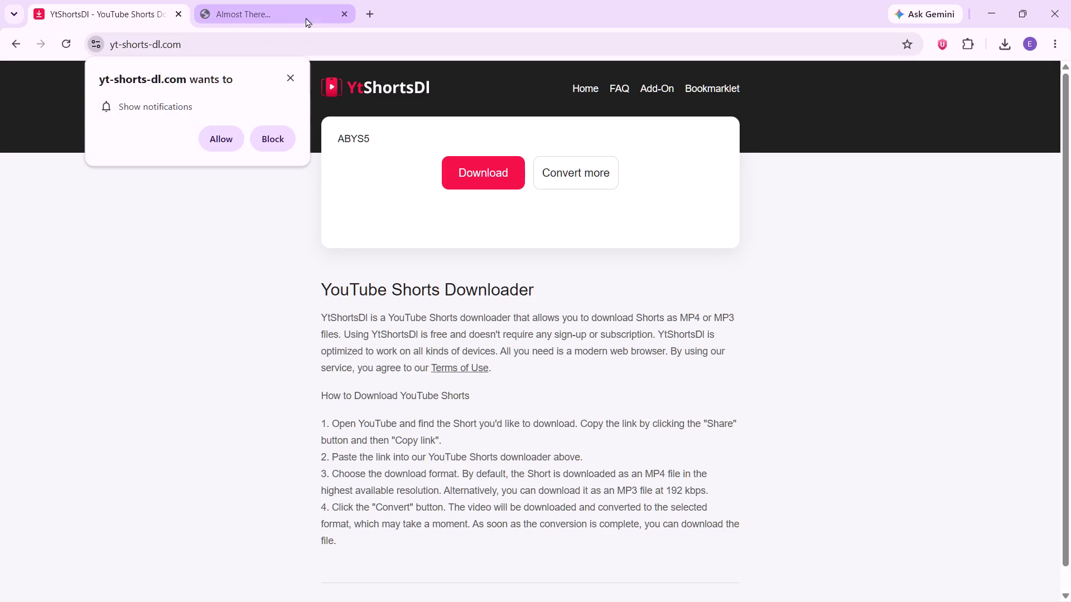
{"action": "left_click", "coordinate": [342, 12]}
{"action": "left_click", "coordinate": [293, 76]}
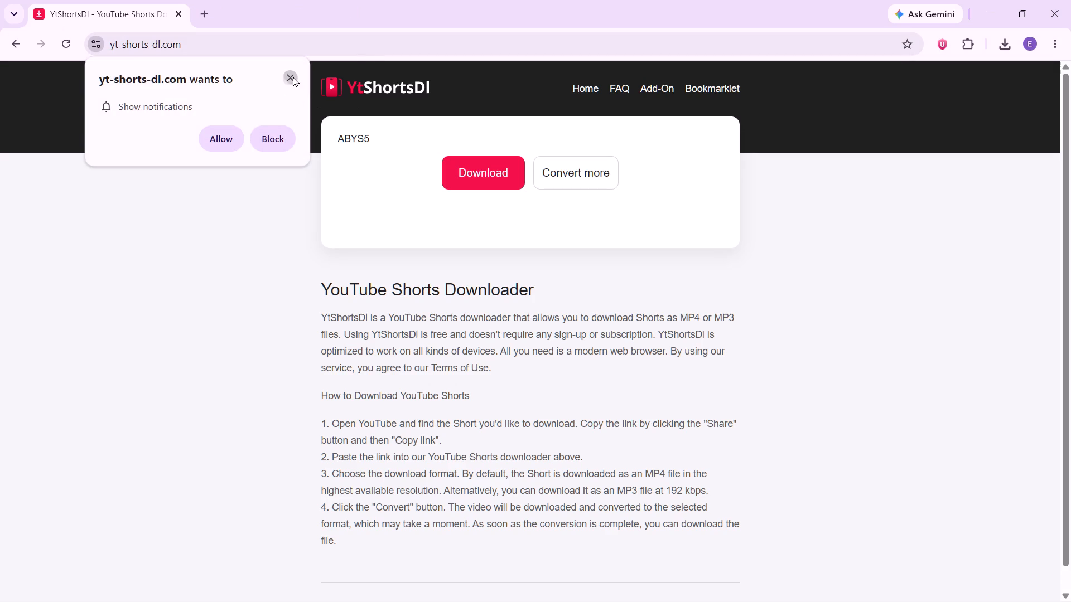
{"action": "left_click", "coordinate": [287, 75]}
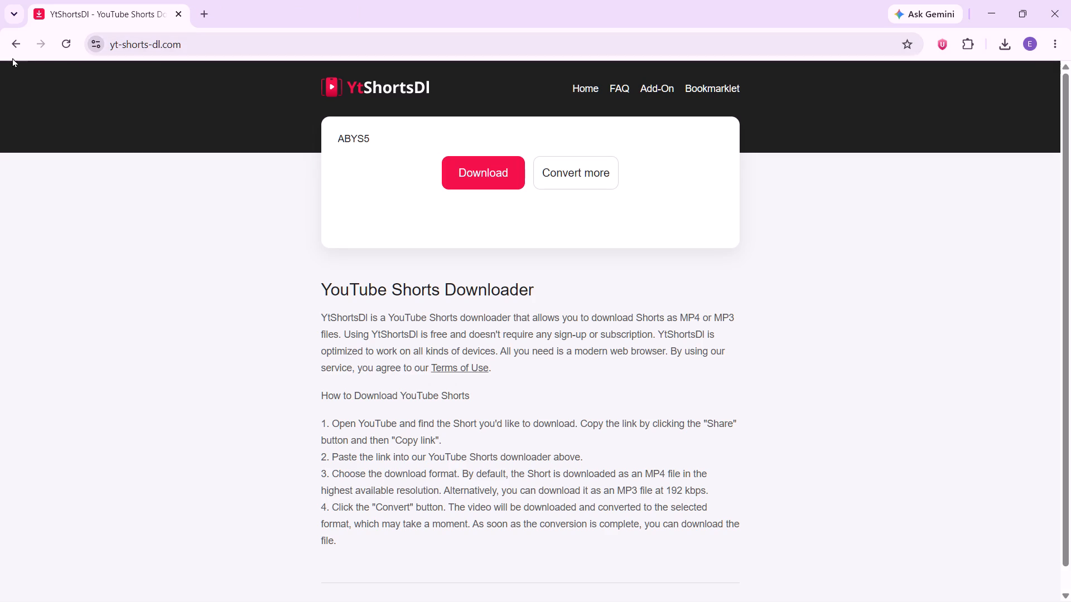
Return to the "youtube shorts download" search results and reopen the YouTube Shorts Downloader: YtShortsDl site.
{"action": "left_click", "coordinate": [10, 37]}
{"action": "left_click", "coordinate": [241, 220]}
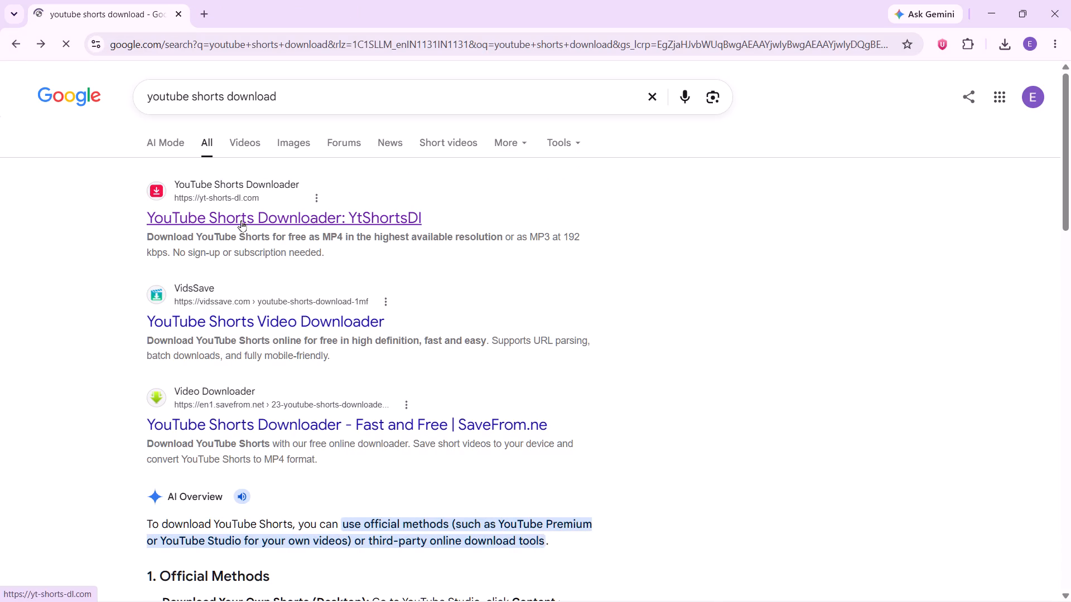
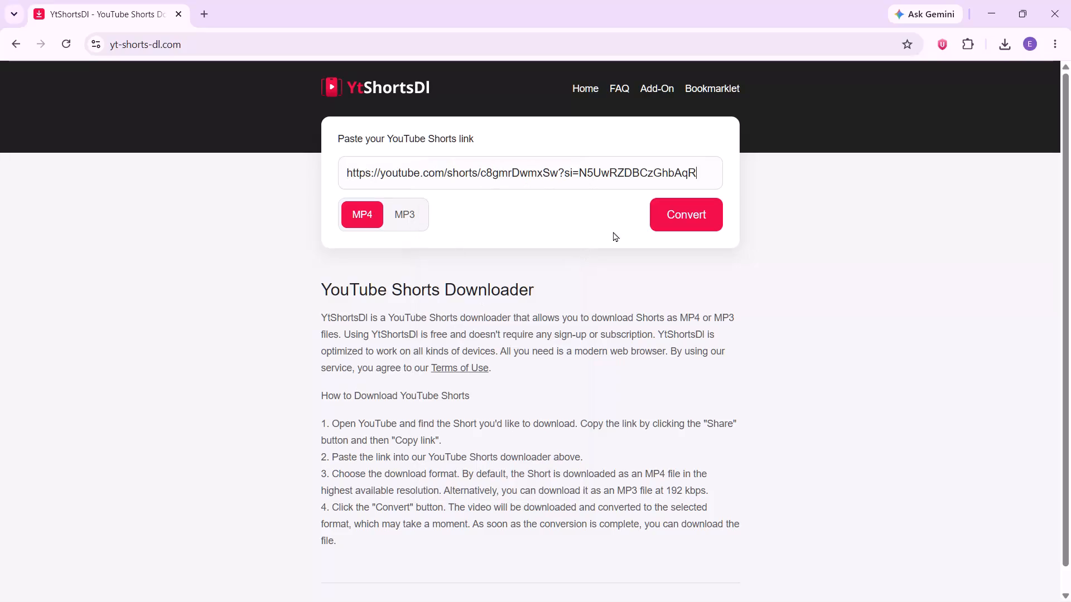
Convert the entered YouTube Shorts link to MP4 and download "backroom house / 7 weeks and 3 days", checking it in the recent downloads.
{"action": "left_click", "coordinate": [661, 206]}
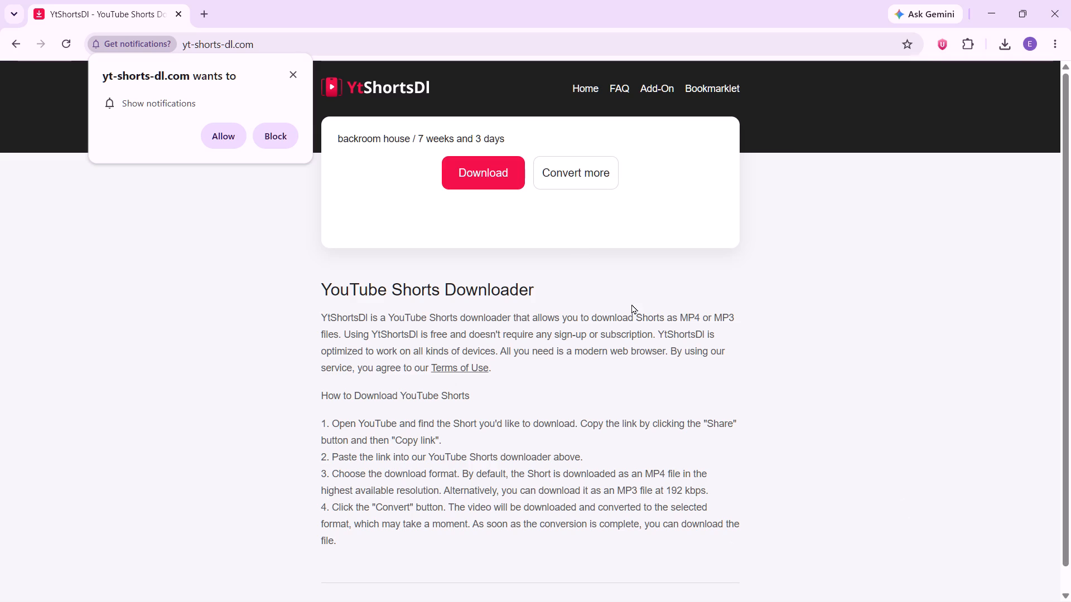
{"action": "left_click", "coordinate": [512, 163]}
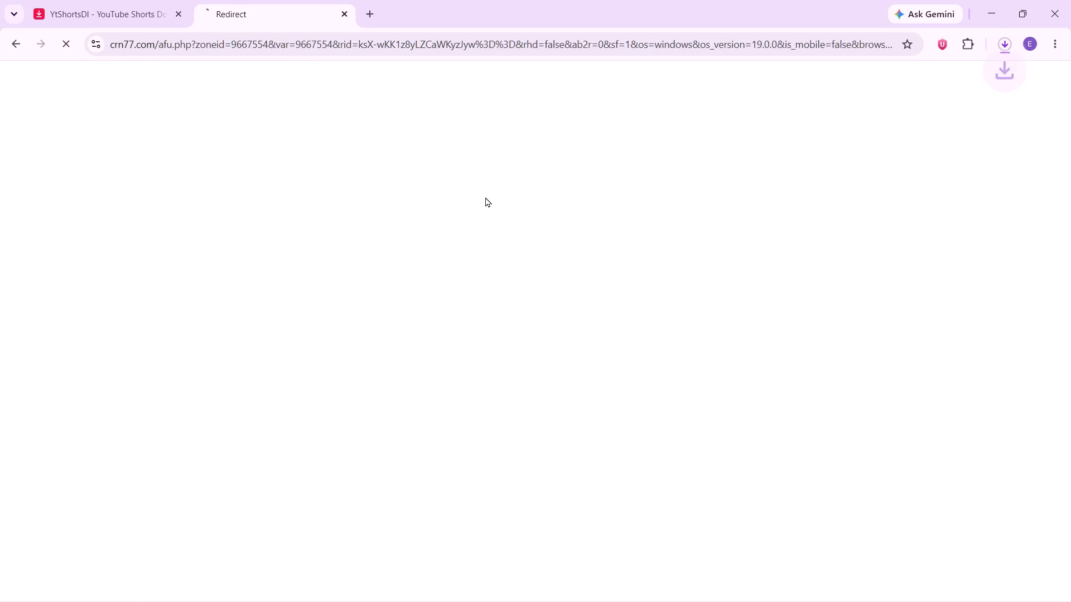
{"action": "left_click", "coordinate": [1001, 46]}
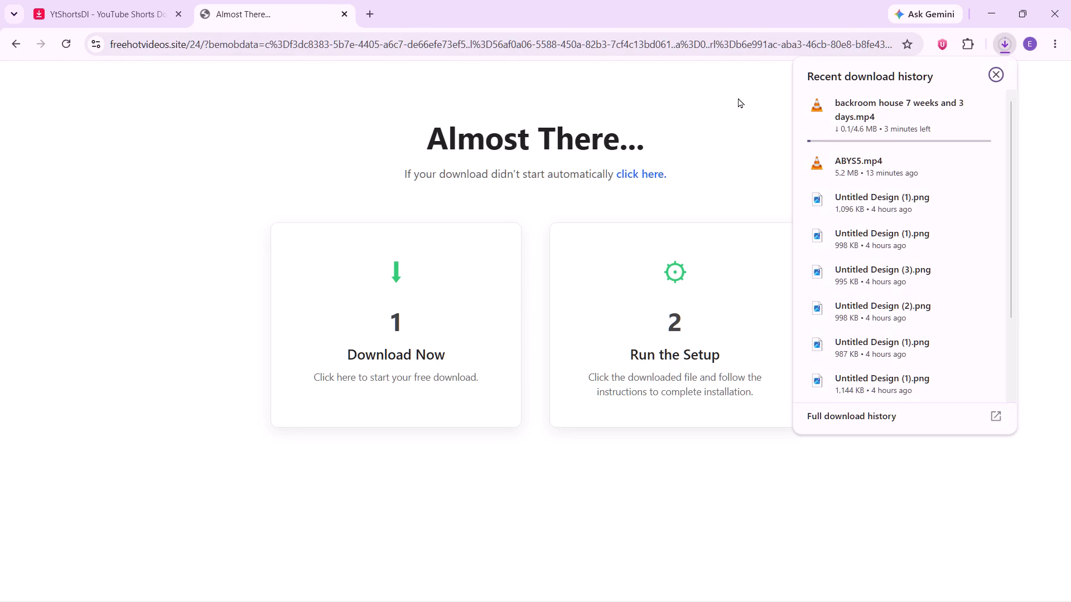
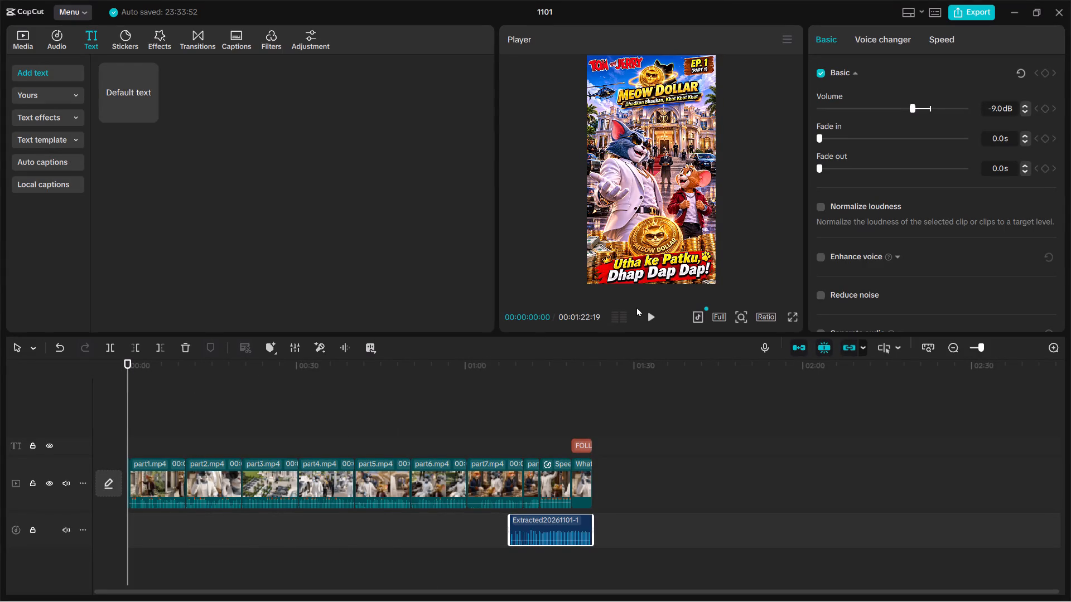
Play the assembled video through to the end, watching the closing part in full screen.
{"action": "left_click", "coordinate": [647, 316]}
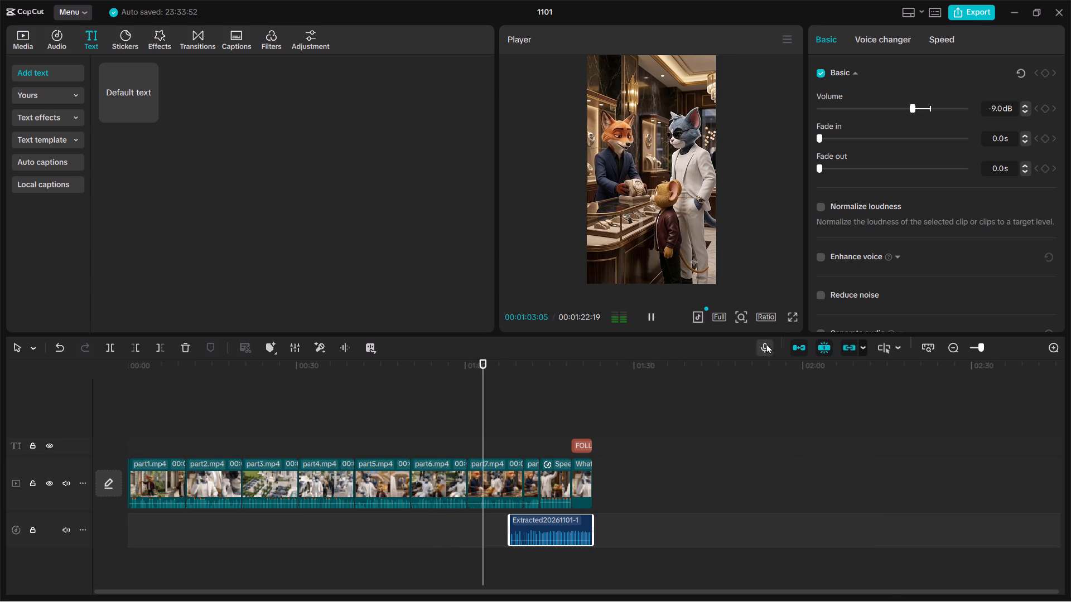
{"action": "left_click", "coordinate": [790, 321]}
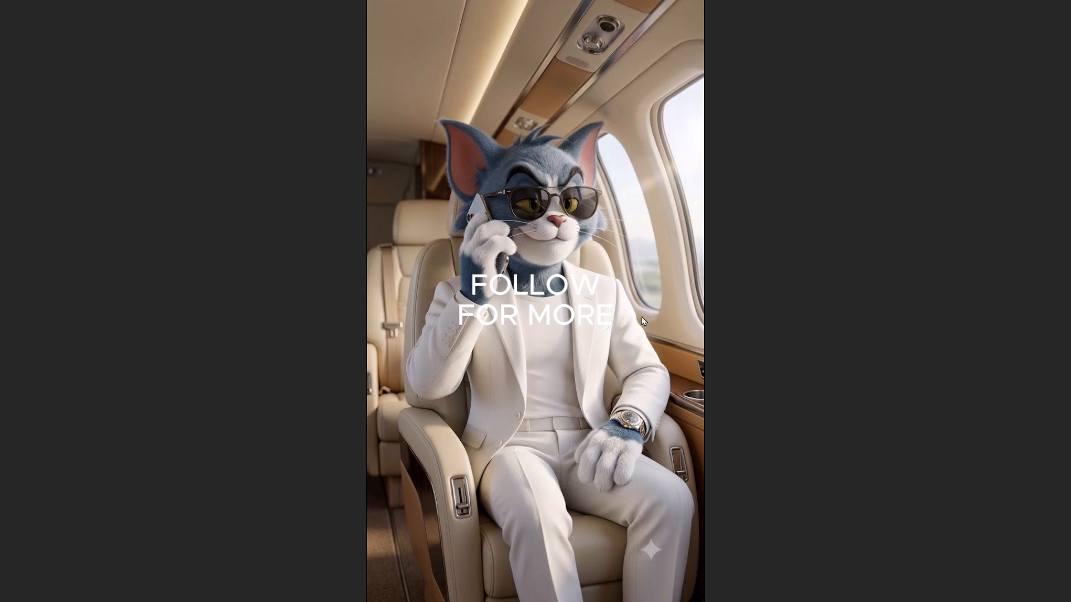
{"action": "key", "text": "Escape"}
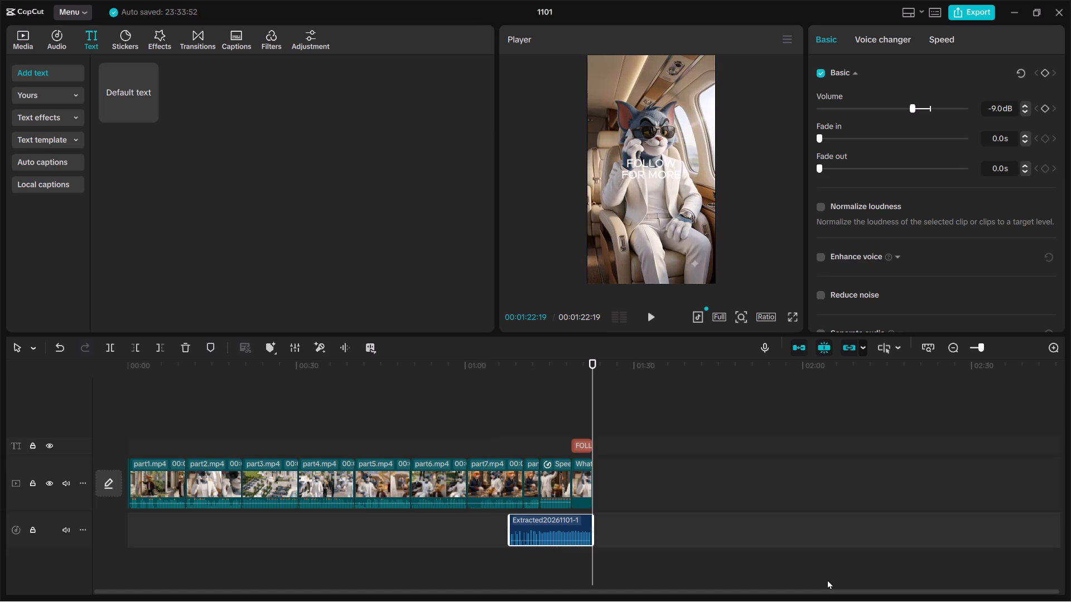
Make the "FOLLOW FOR MORE" text bold and set its font size to 29.
{"action": "left_click", "coordinate": [580, 448]}
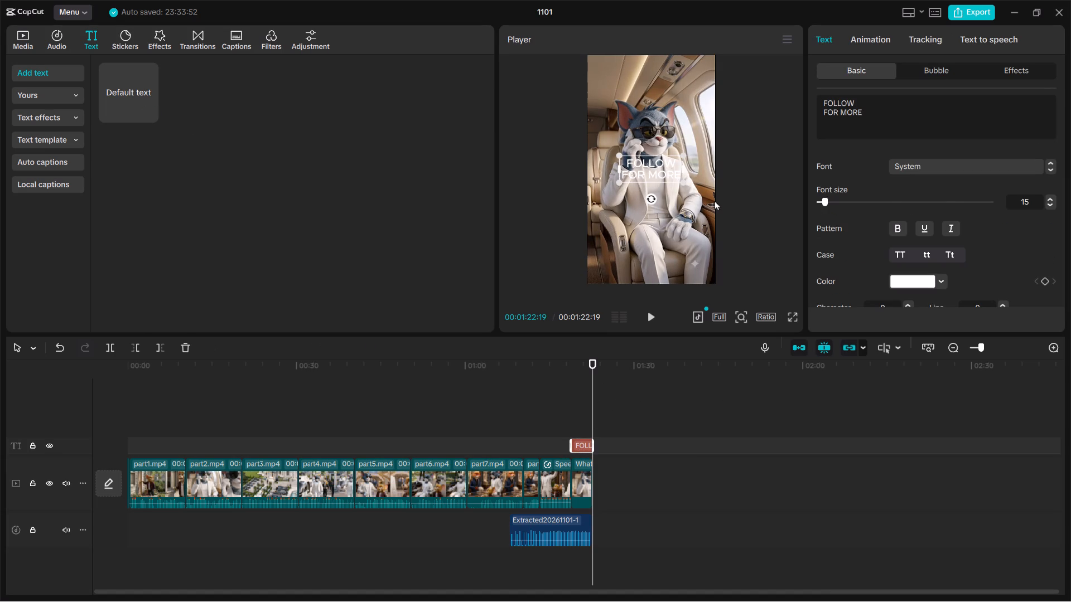
{"action": "left_click", "coordinate": [896, 226]}
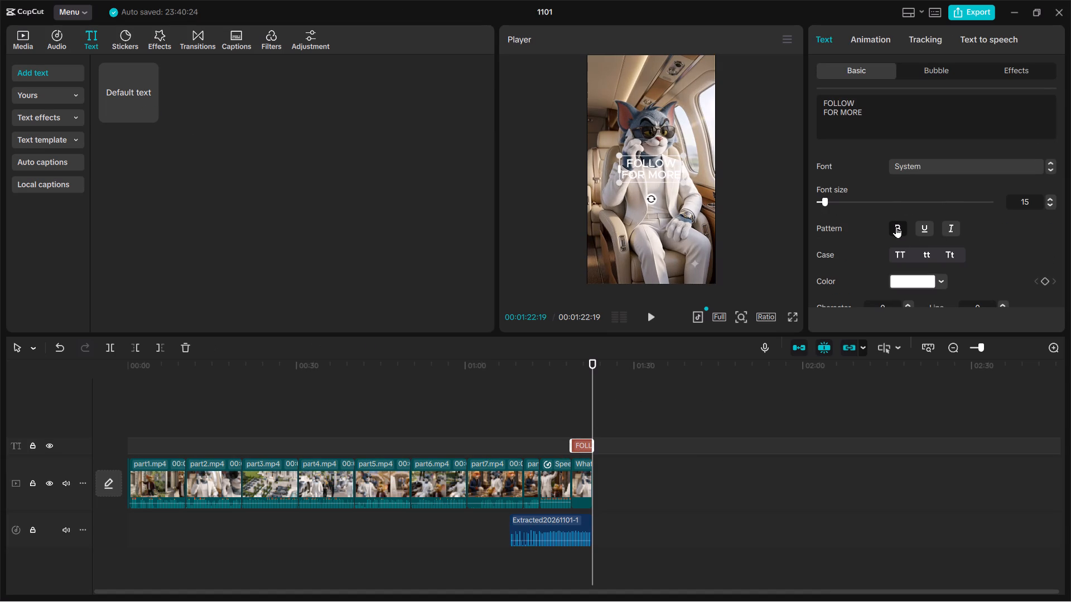
{"action": "left_click", "coordinate": [896, 226]}
{"action": "left_click", "coordinate": [896, 226]}
{"action": "left_click_drag", "start_coordinate": [824, 199], "coordinate": [879, 203]}
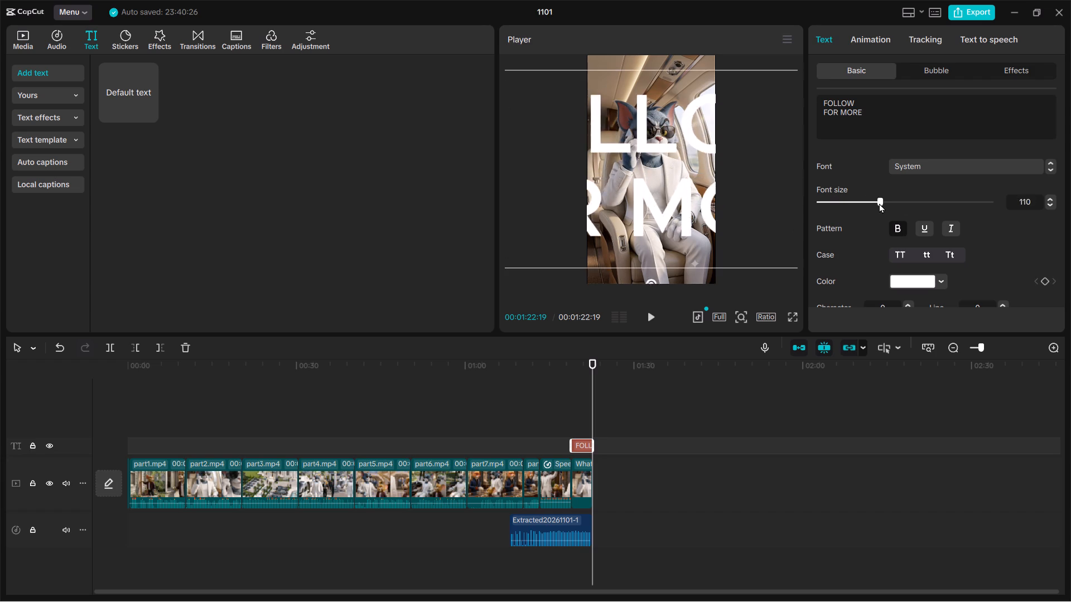
{"action": "left_click_drag", "start_coordinate": [879, 203], "coordinate": [833, 205]}
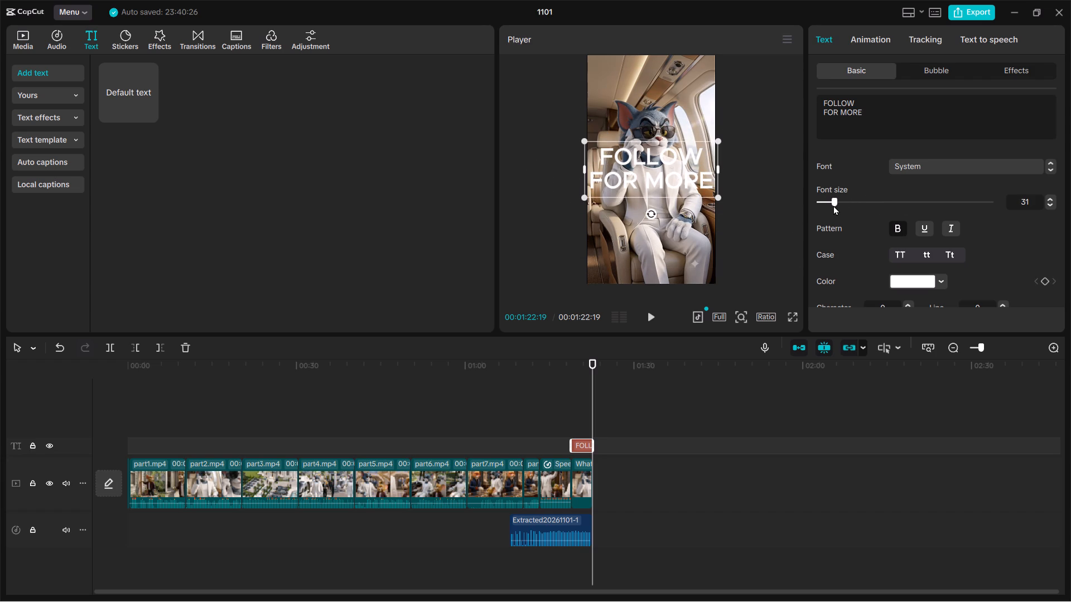
{"action": "left_click_drag", "start_coordinate": [833, 205], "coordinate": [832, 205]}
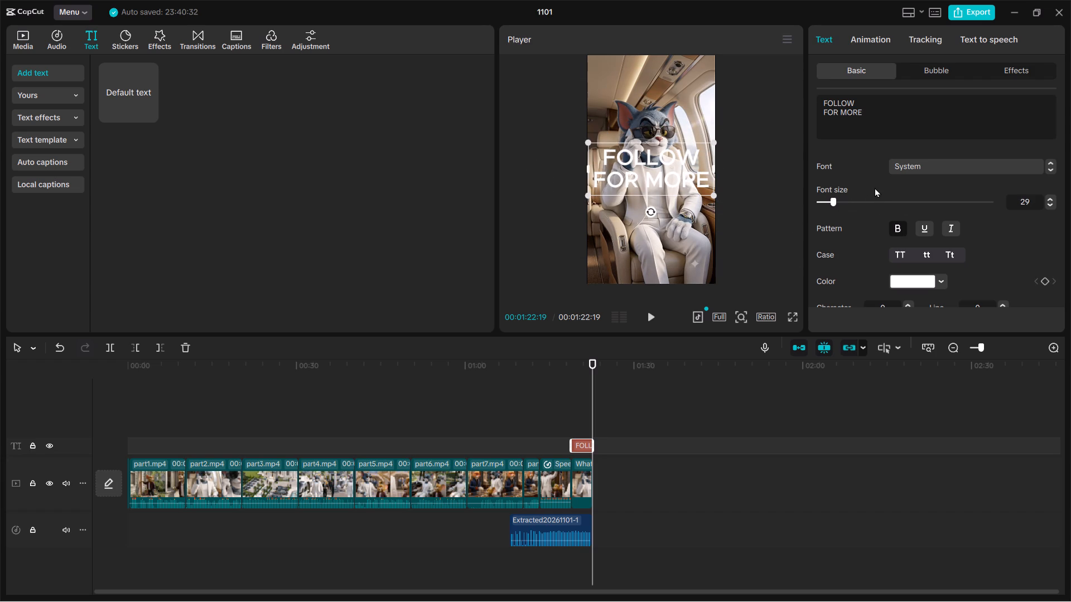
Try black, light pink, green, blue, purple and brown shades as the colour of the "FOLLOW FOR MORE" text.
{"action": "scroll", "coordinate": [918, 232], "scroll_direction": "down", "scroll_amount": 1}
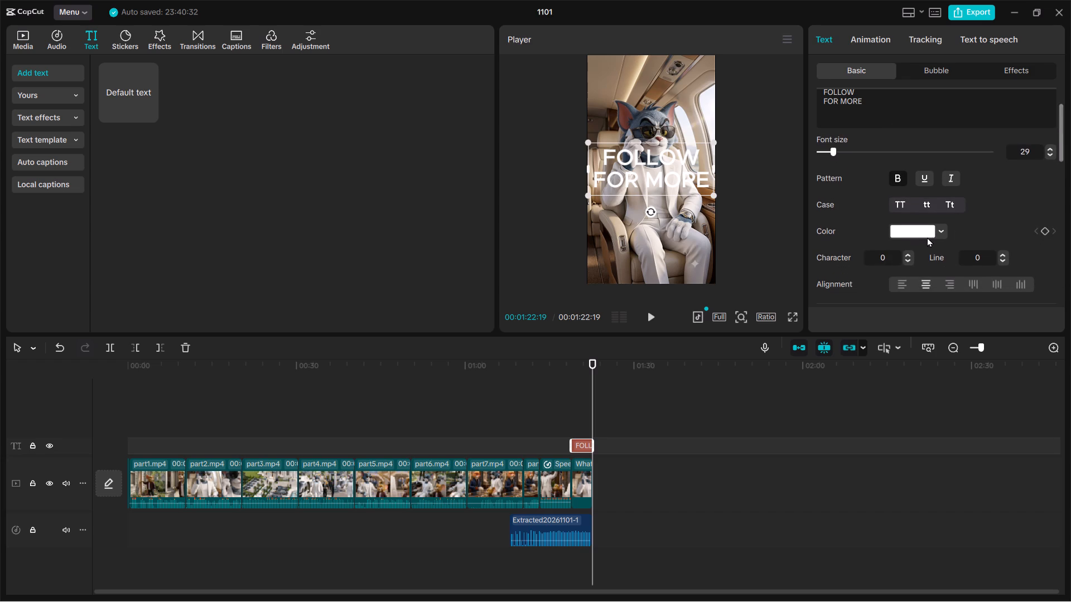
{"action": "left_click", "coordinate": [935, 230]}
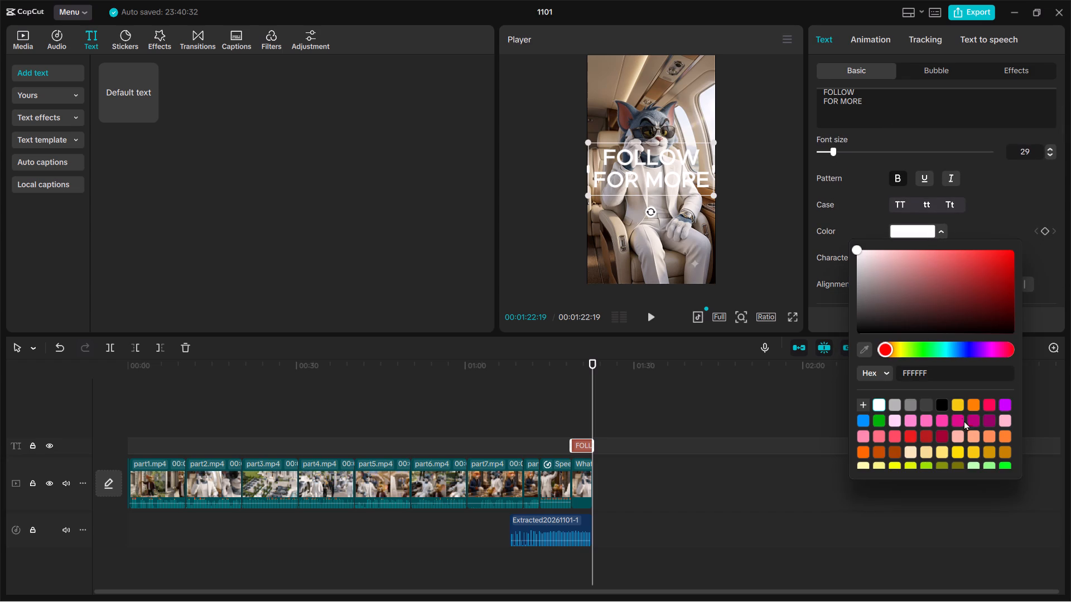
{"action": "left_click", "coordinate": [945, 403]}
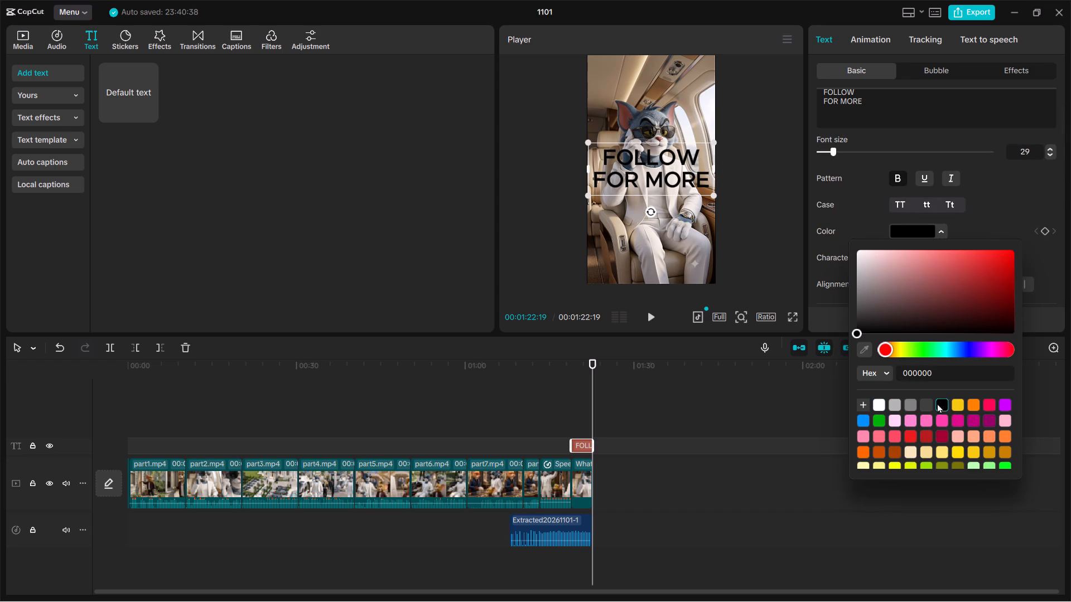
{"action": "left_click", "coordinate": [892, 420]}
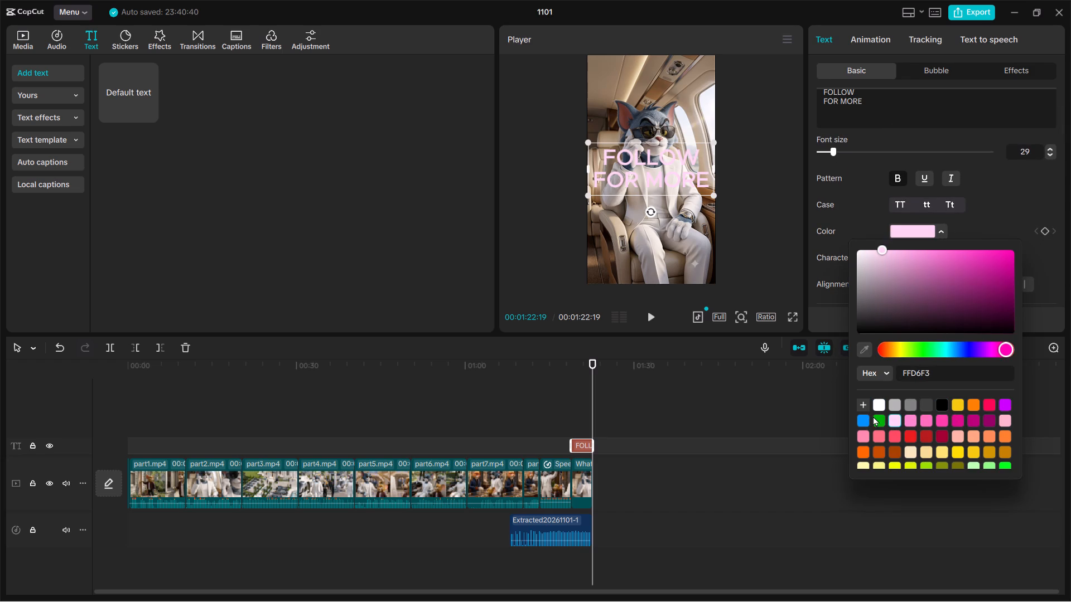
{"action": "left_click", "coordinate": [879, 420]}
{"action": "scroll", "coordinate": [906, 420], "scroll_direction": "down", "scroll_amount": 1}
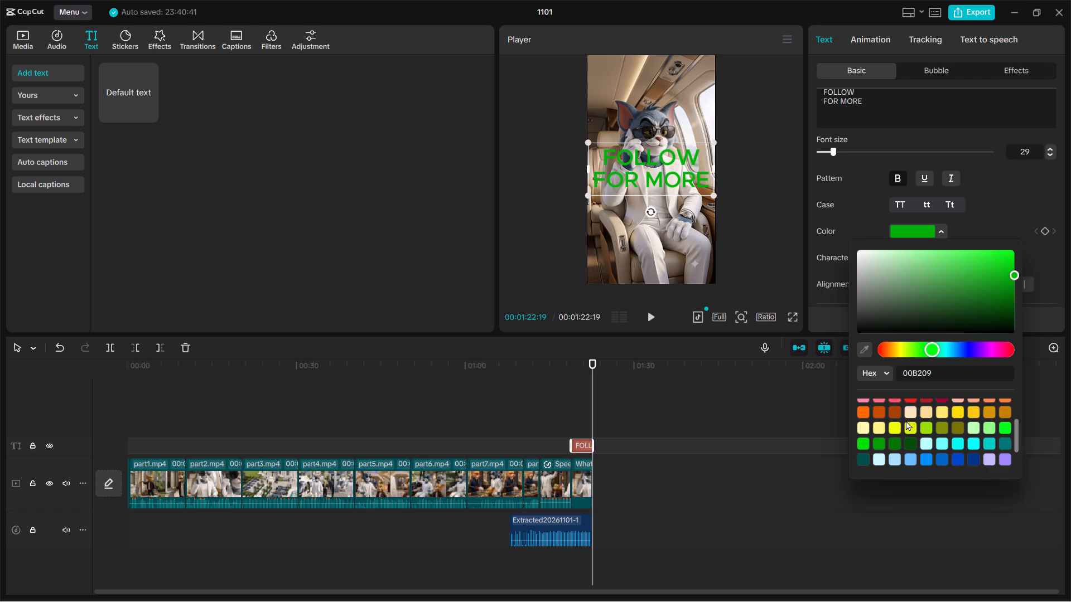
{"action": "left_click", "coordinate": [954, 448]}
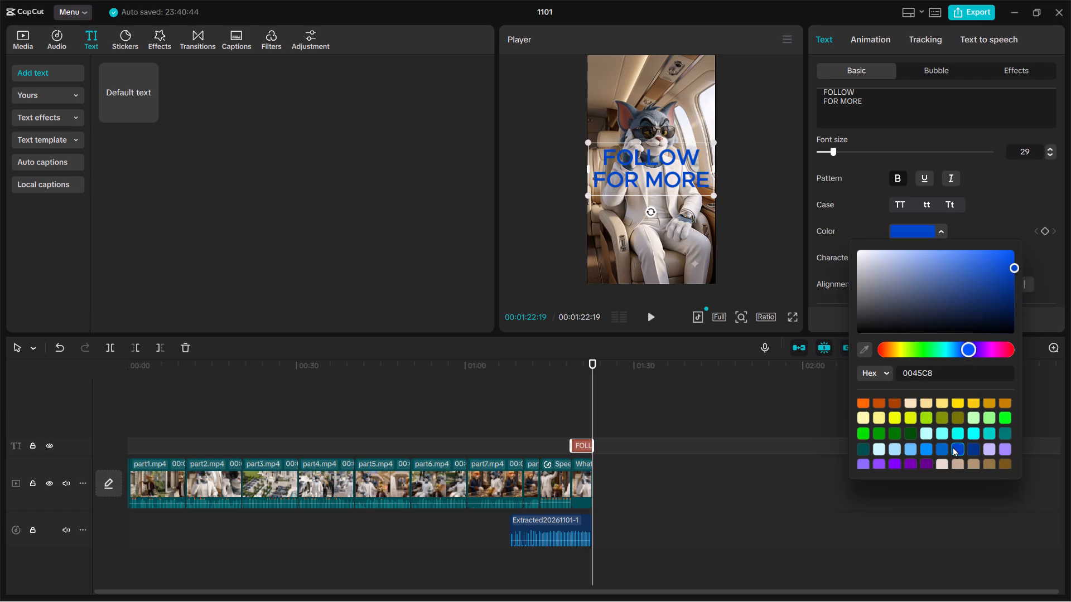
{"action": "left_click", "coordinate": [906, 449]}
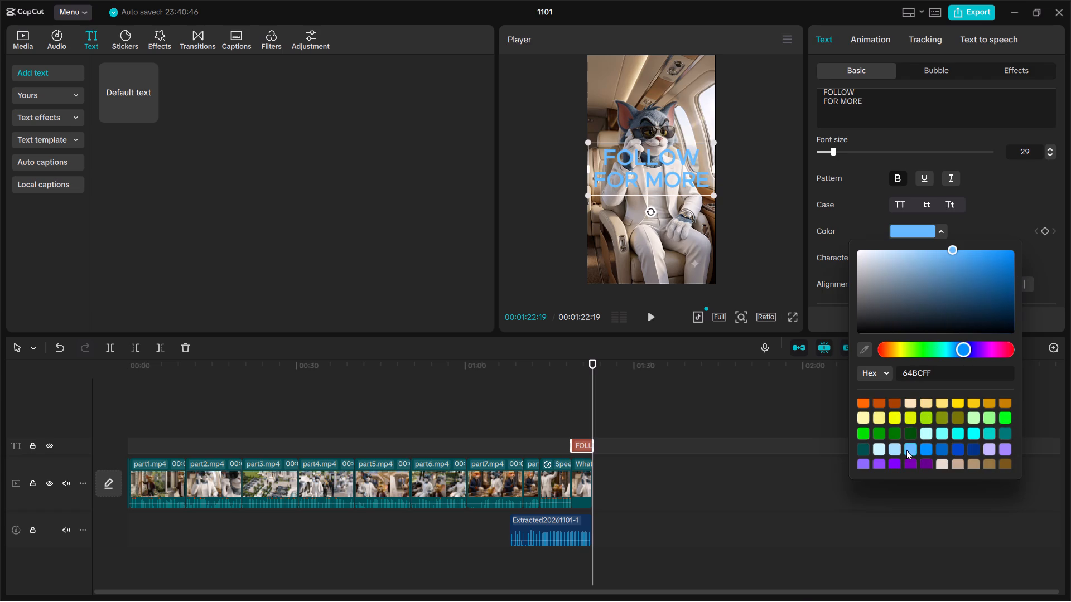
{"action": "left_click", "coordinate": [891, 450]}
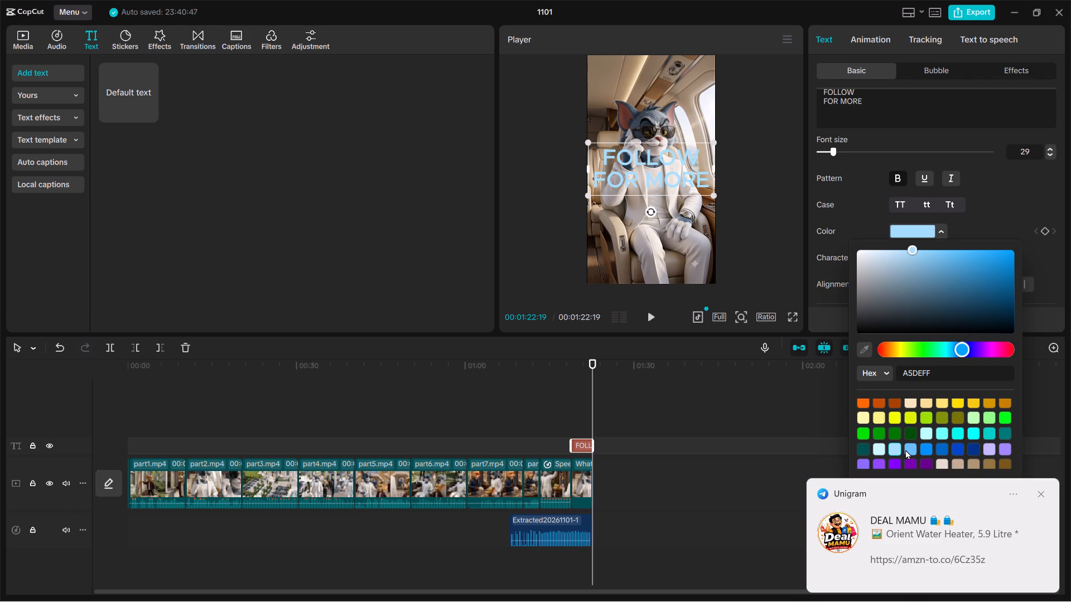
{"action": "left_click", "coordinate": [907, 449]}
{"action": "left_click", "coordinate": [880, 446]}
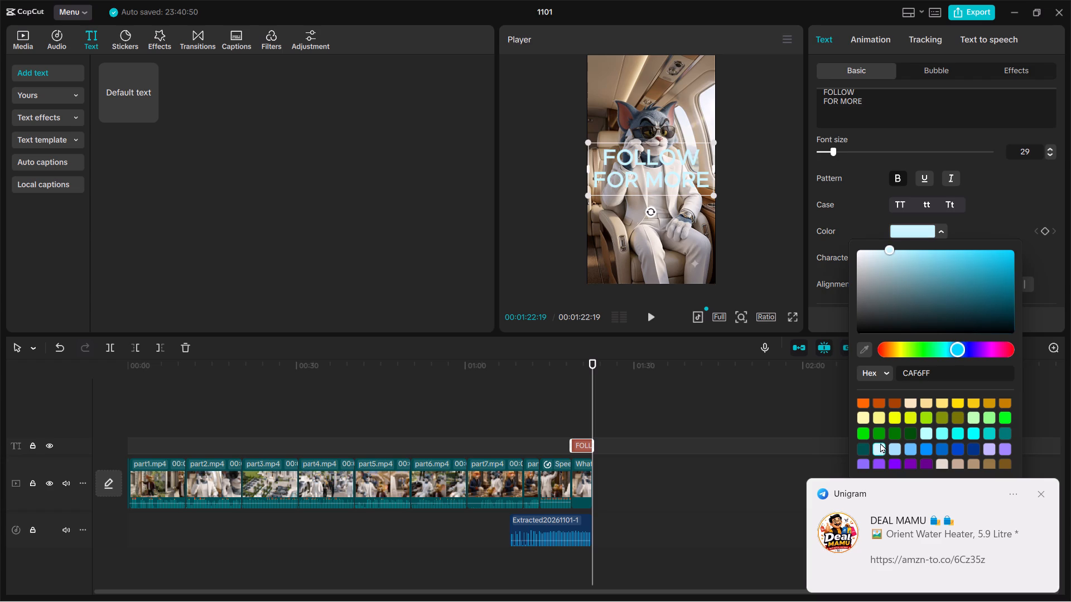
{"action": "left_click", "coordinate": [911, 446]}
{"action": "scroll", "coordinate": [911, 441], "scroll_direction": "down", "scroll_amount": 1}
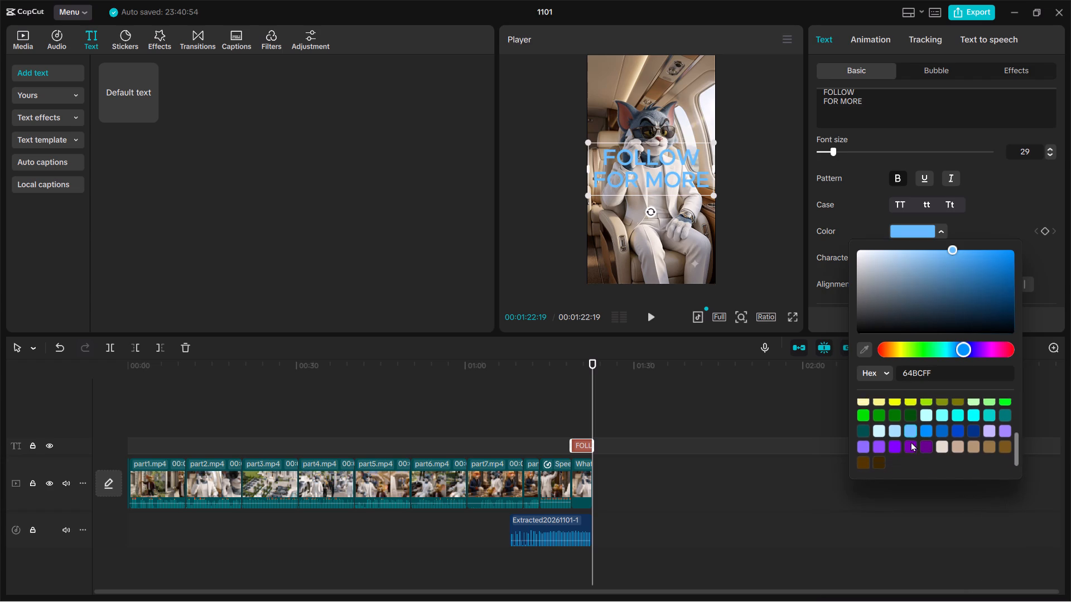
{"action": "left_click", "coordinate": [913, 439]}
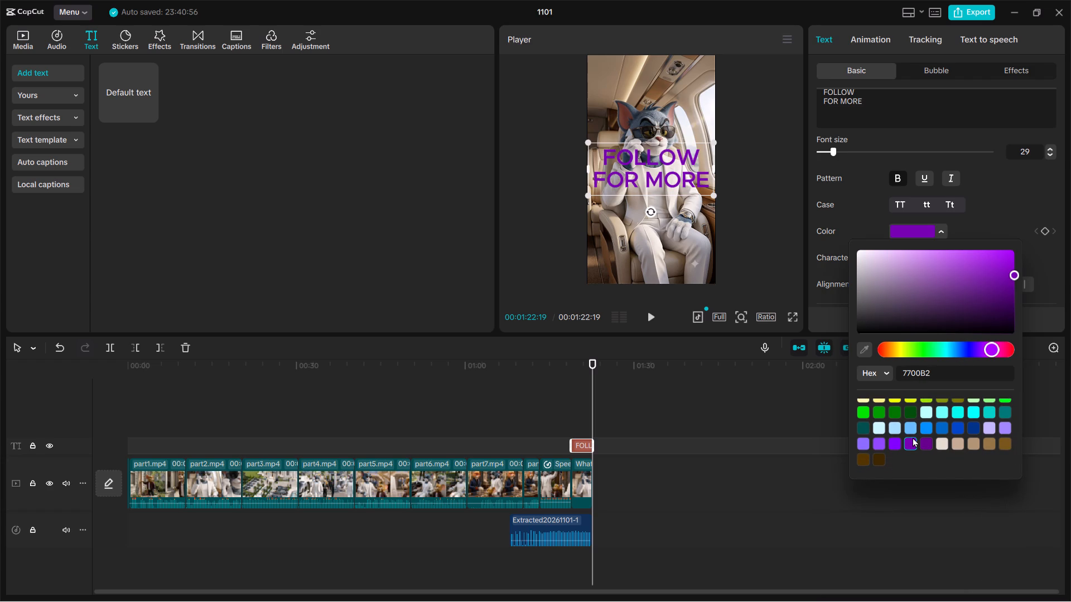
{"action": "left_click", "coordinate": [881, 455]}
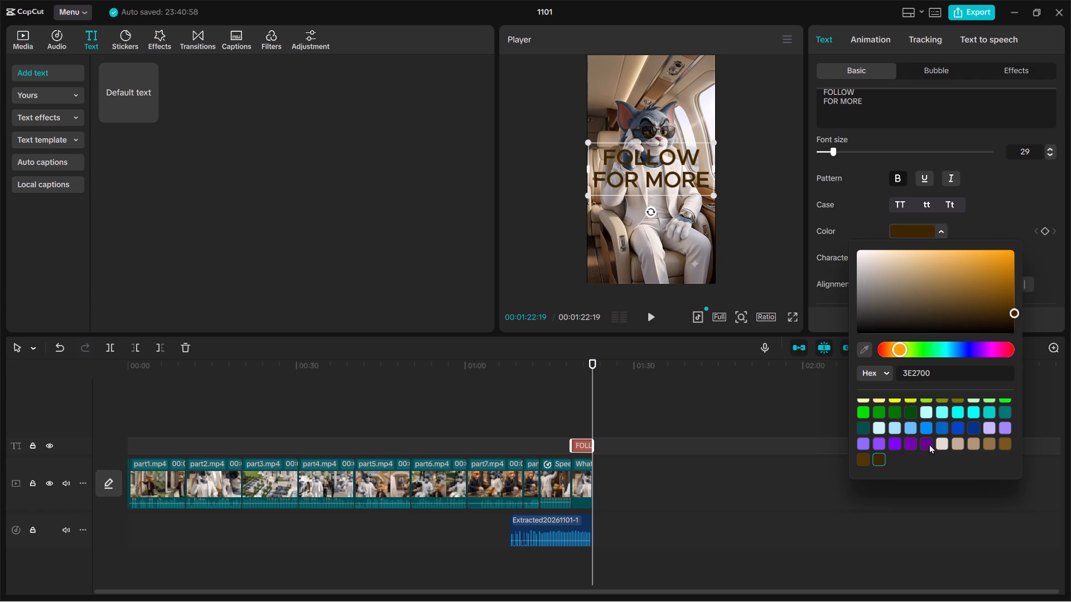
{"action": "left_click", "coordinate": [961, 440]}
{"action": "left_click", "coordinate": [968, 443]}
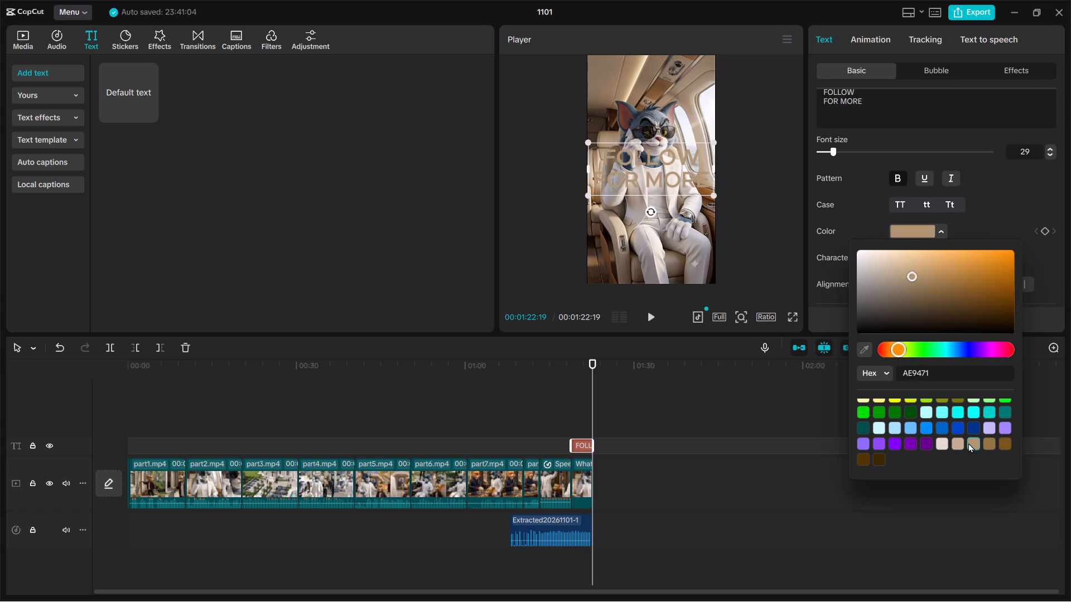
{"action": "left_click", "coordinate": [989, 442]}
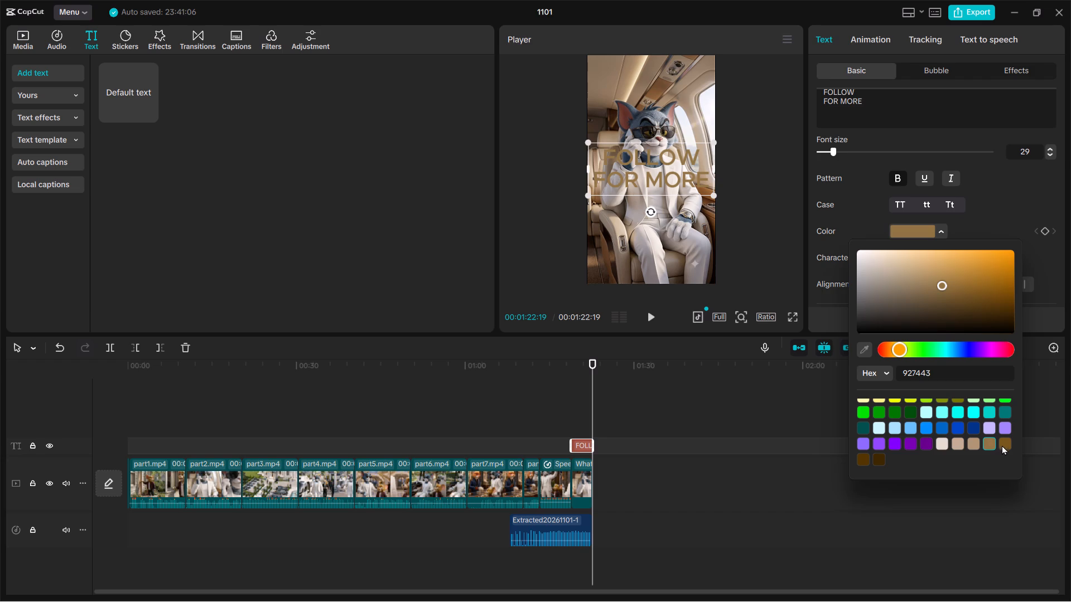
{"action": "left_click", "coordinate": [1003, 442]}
Set the colour of the "FOLLOW FOR MORE" text to red, EC1D1D.
{"action": "scroll", "coordinate": [964, 418], "scroll_direction": "up", "scroll_amount": 1}
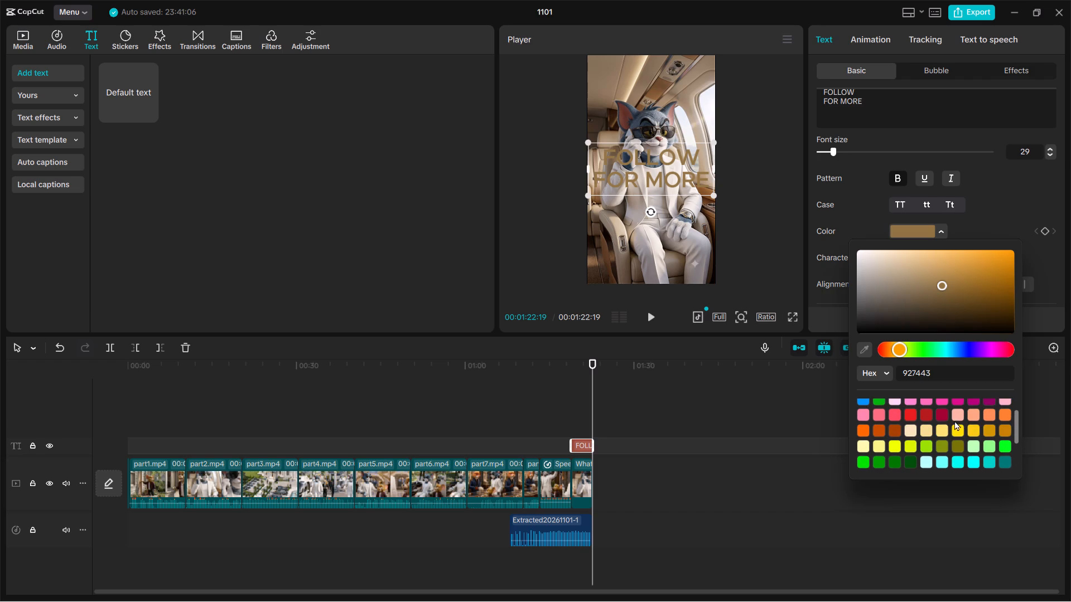
{"action": "left_click", "coordinate": [911, 411]}
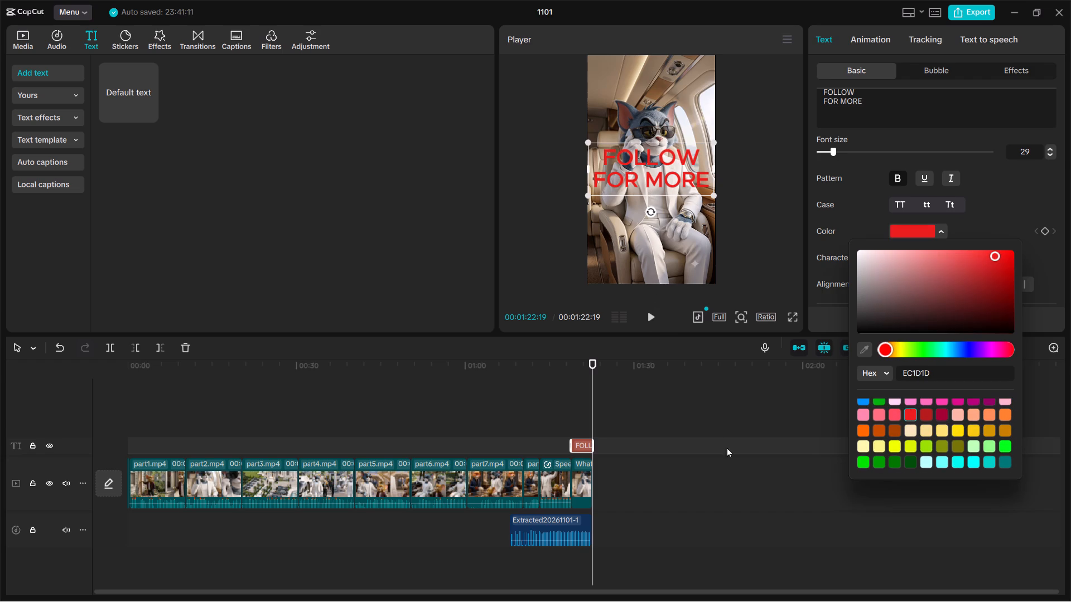
{"action": "left_click", "coordinate": [720, 477]}
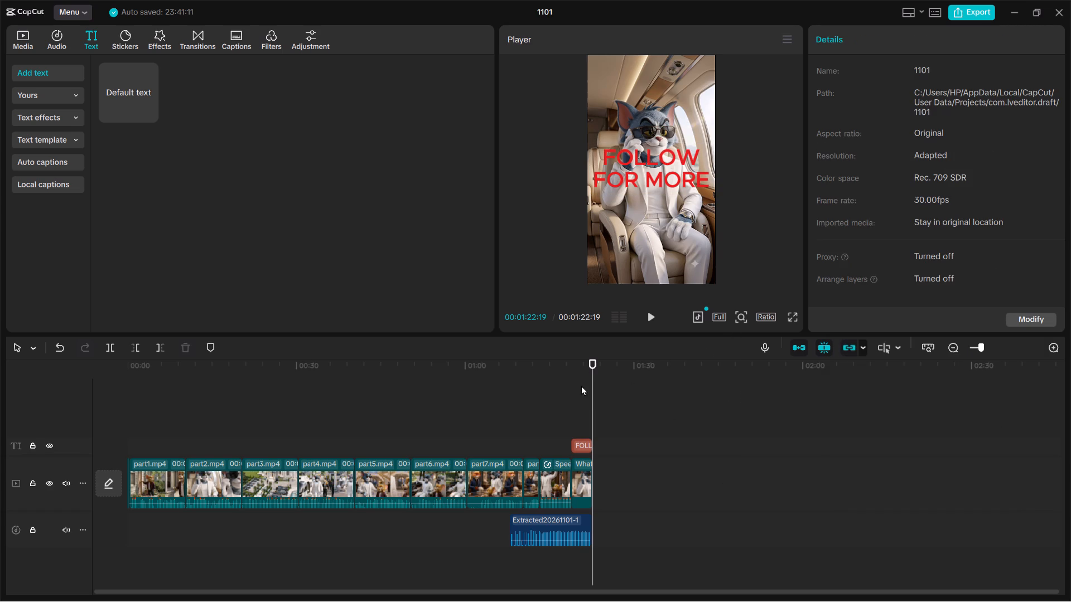
Add a red heart emoji at the end of the "FOLLOW FOR MORE" text.
{"action": "left_click", "coordinate": [580, 447]}
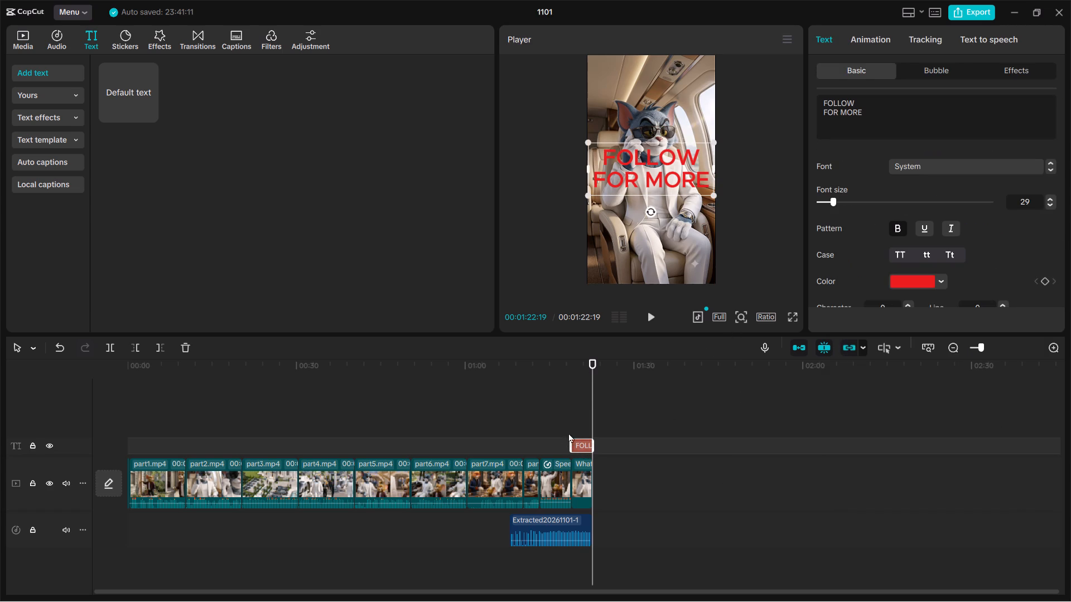
{"action": "left_click", "coordinate": [706, 178]}
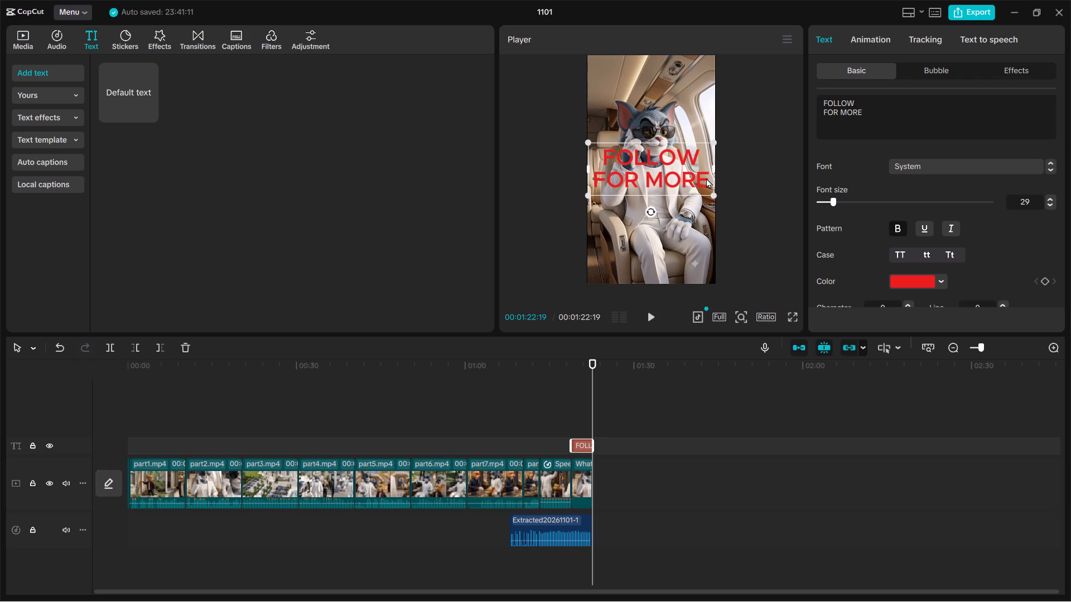
{"action": "triple_click", "coordinate": [706, 178]}
{"action": "key", "text": "super+period"}
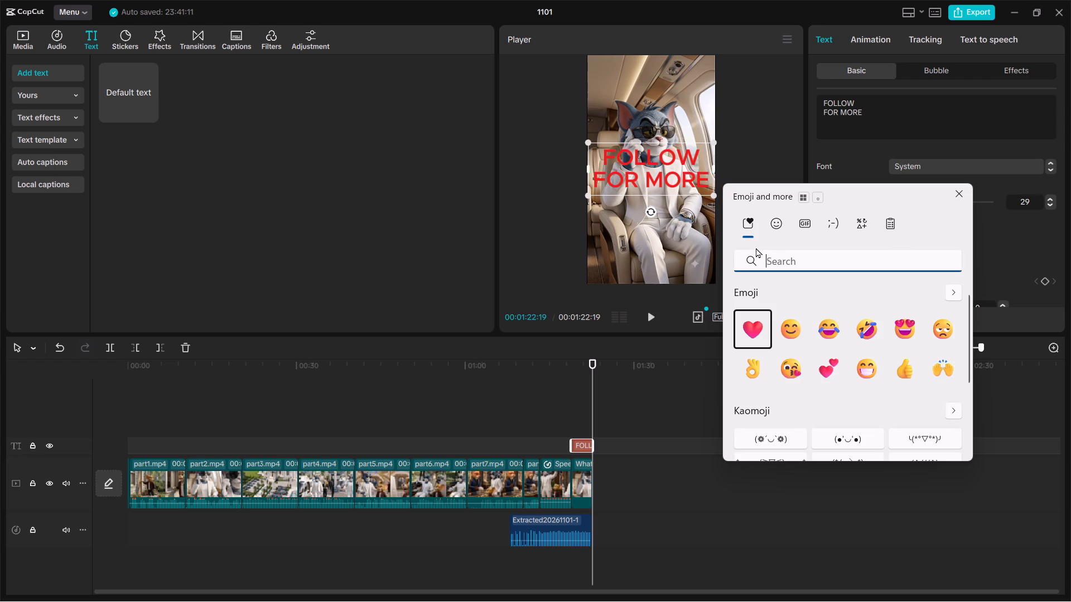
{"action": "scroll", "coordinate": [865, 315], "scroll_direction": "down", "scroll_amount": 1}
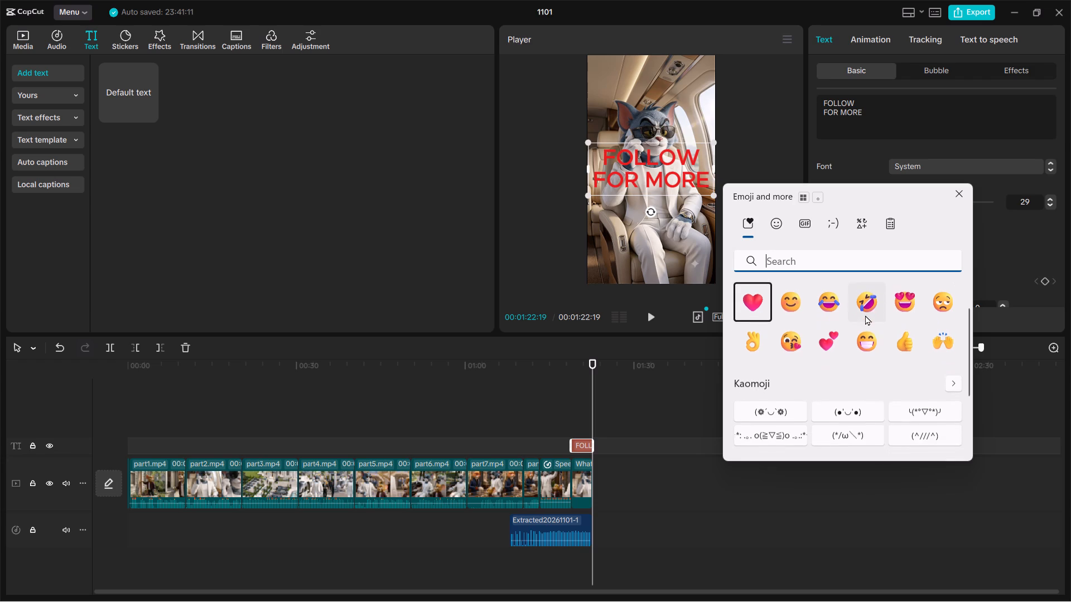
{"action": "scroll", "coordinate": [865, 315], "scroll_direction": "down", "scroll_amount": 1}
{"action": "scroll", "coordinate": [865, 315], "scroll_direction": "up", "scroll_amount": 1}
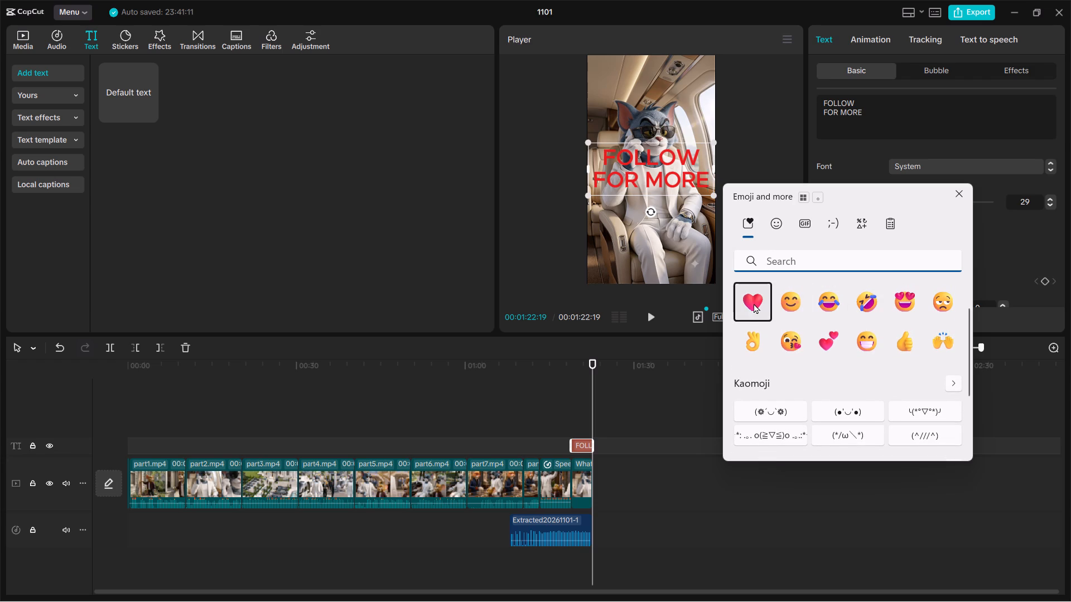
{"action": "left_click", "coordinate": [752, 302]}
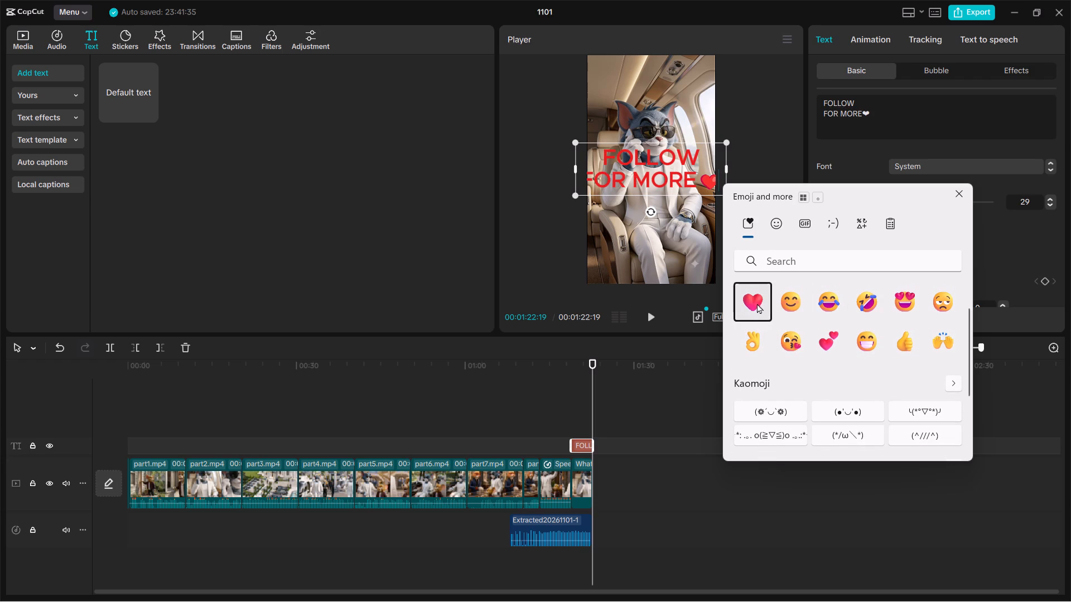
{"action": "left_click", "coordinate": [829, 520]}
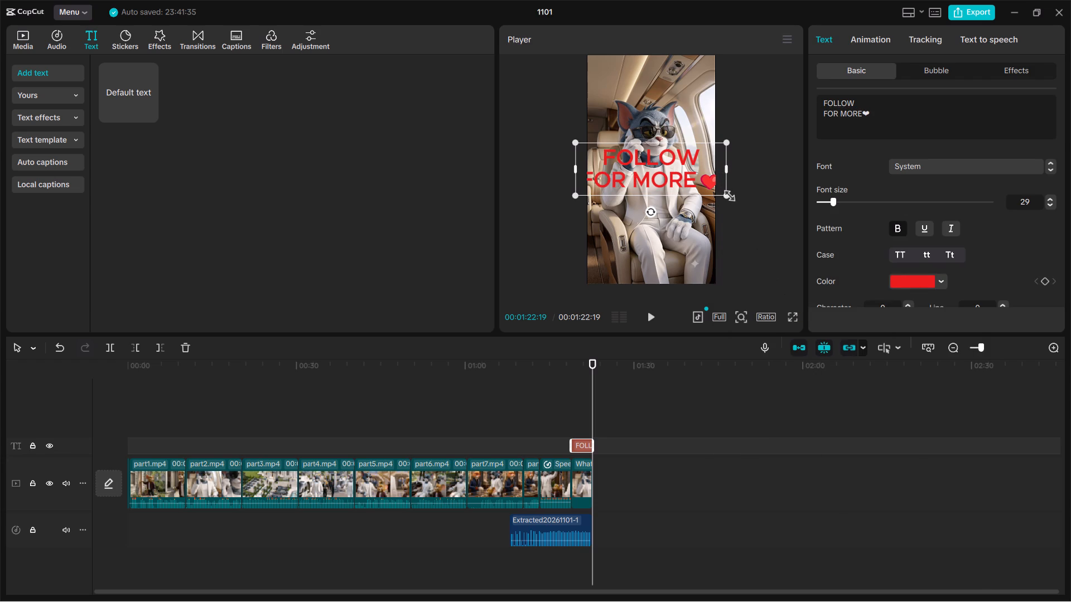
Scale down the "FOLLOW FOR MORE❤" text so its box fits within the width of the video frame.
{"action": "left_click_drag", "start_coordinate": [725, 193], "coordinate": [711, 183]}
{"action": "left_click", "coordinate": [812, 517]}
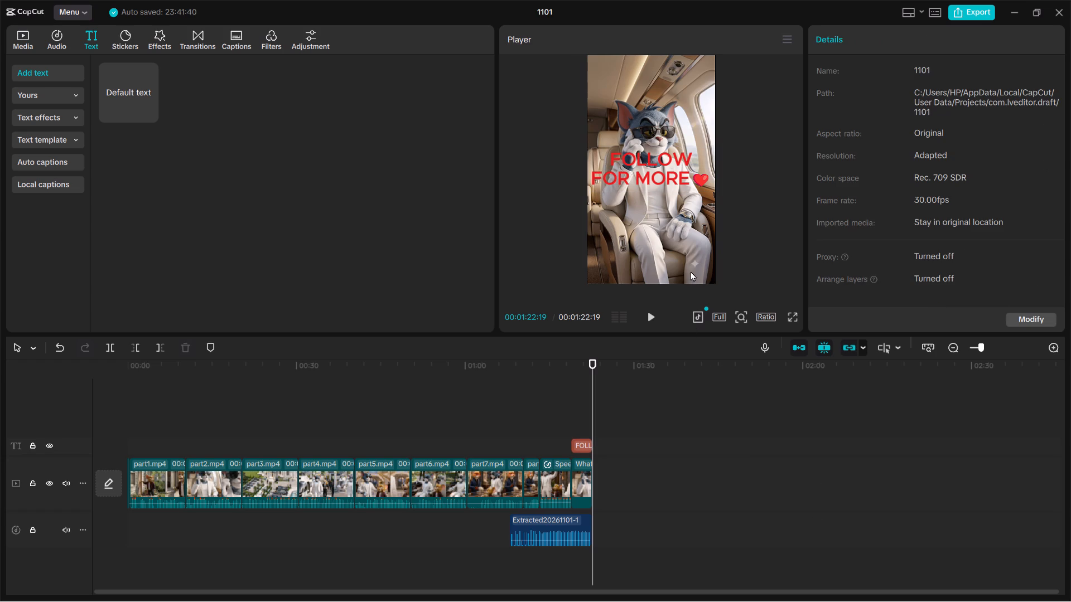
Trim the end of the closing poster clip to 00:01:21:20.
{"action": "left_click", "coordinate": [589, 484]}
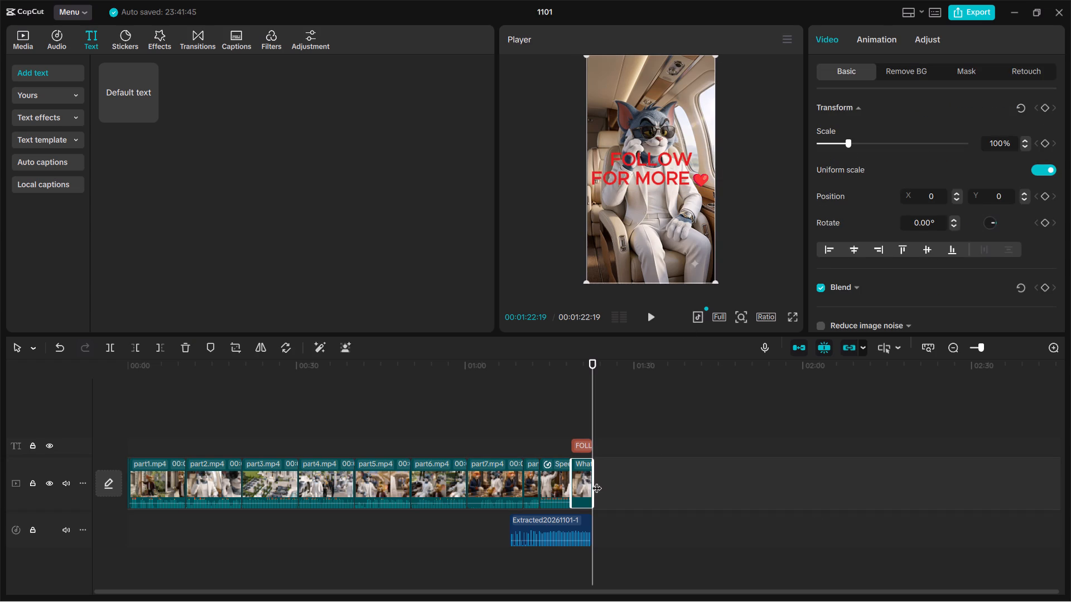
{"action": "left_click_drag", "start_coordinate": [595, 480], "coordinate": [586, 483]}
{"action": "left_click_drag", "start_coordinate": [586, 483], "coordinate": [589, 483]}
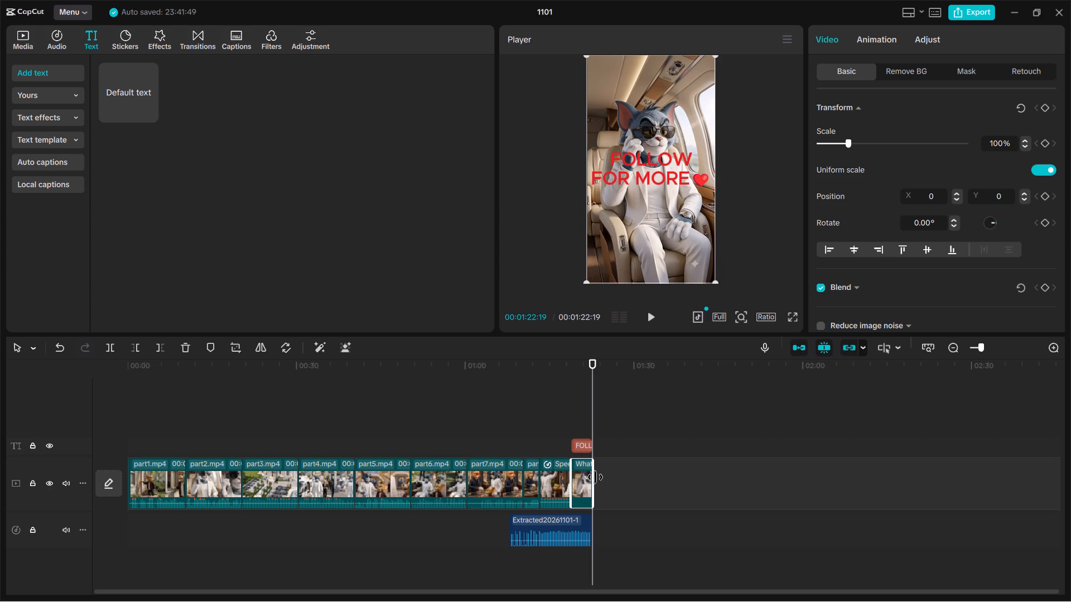
{"action": "left_click_drag", "start_coordinate": [592, 476], "coordinate": [586, 481]}
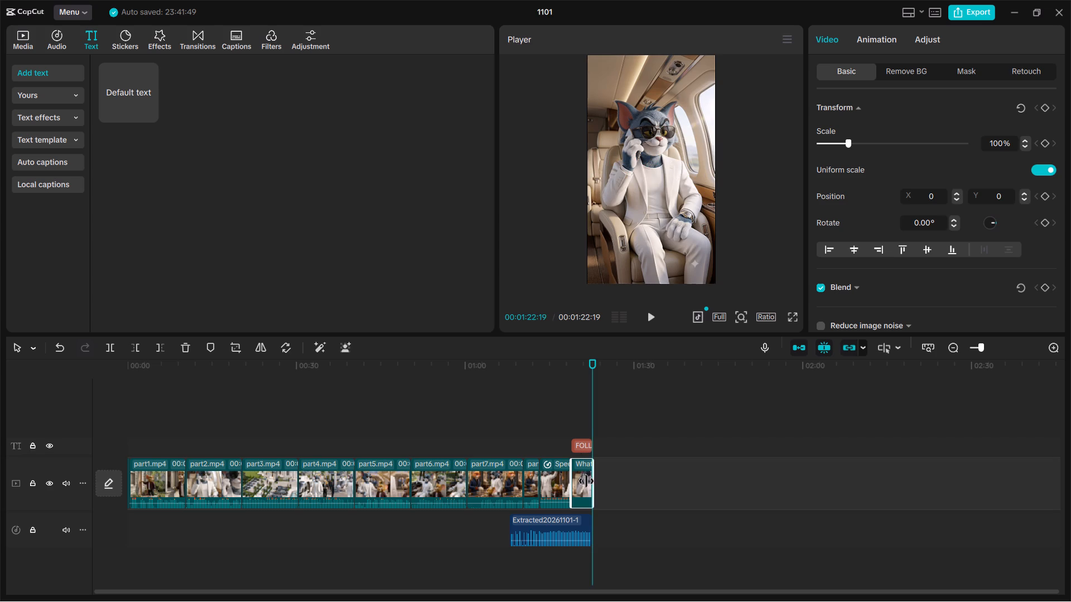
{"action": "left_click_drag", "start_coordinate": [586, 481], "coordinate": [583, 485]}
Trim the ends of the "FOLLOW FOR MORE" text and the extracted music to match the poster clip's end at 00:01:21:20.
{"action": "left_click", "coordinate": [584, 446]}
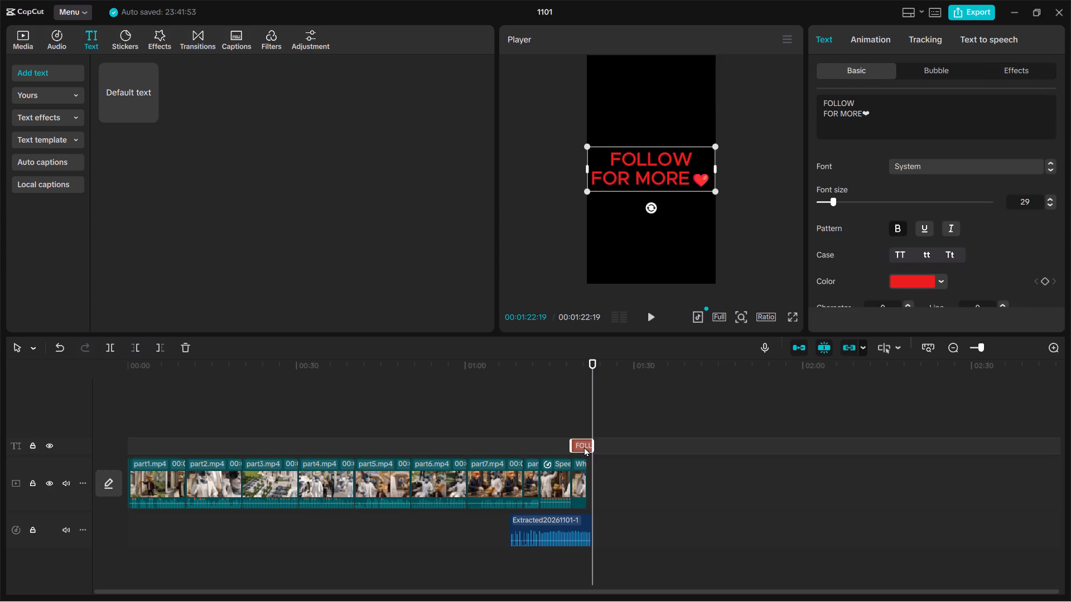
{"action": "left_click_drag", "start_coordinate": [593, 447], "coordinate": [584, 451]}
{"action": "left_click", "coordinate": [580, 518]}
{"action": "left_click_drag", "start_coordinate": [595, 519], "coordinate": [590, 518]}
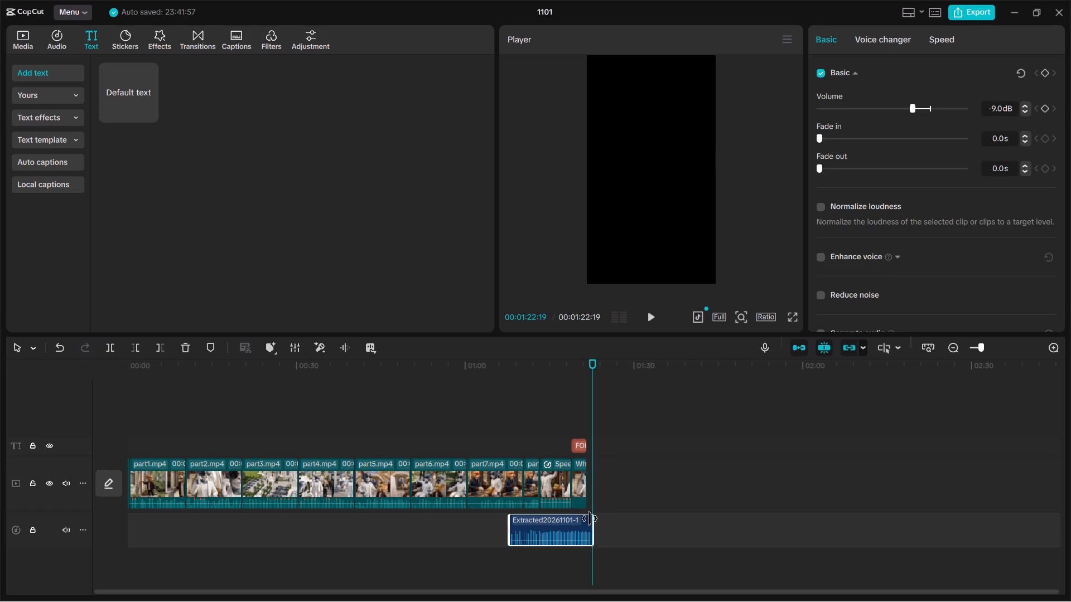
{"action": "left_click_drag", "start_coordinate": [590, 518], "coordinate": [585, 518]}
{"action": "left_click", "coordinate": [629, 526]}
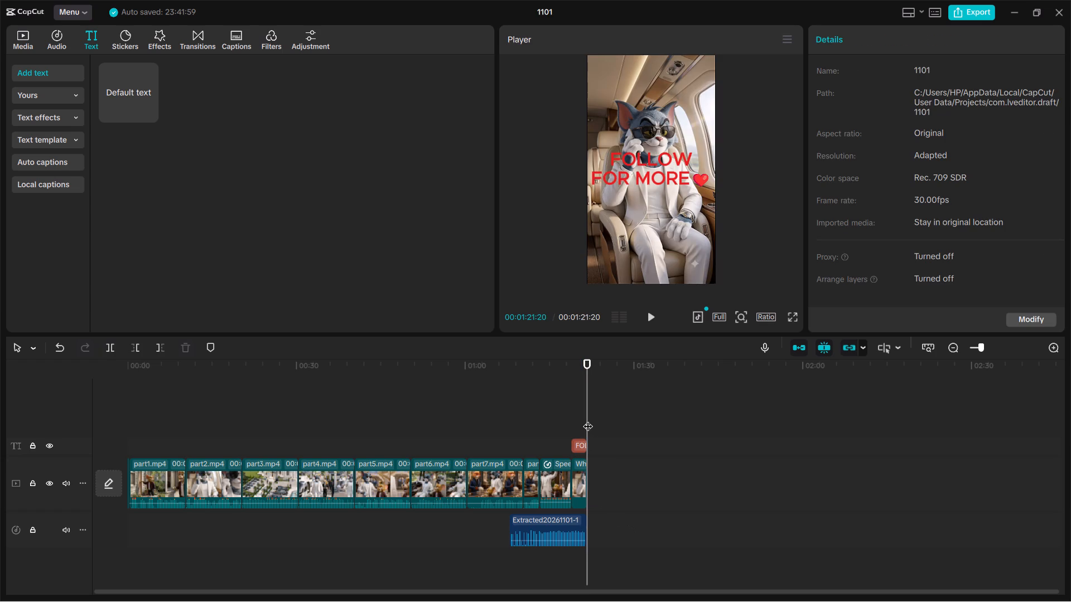
Play the edit from 00:01:04:11, within the part7 clip.
{"action": "left_click_drag", "start_coordinate": [588, 418], "coordinate": [490, 434]}
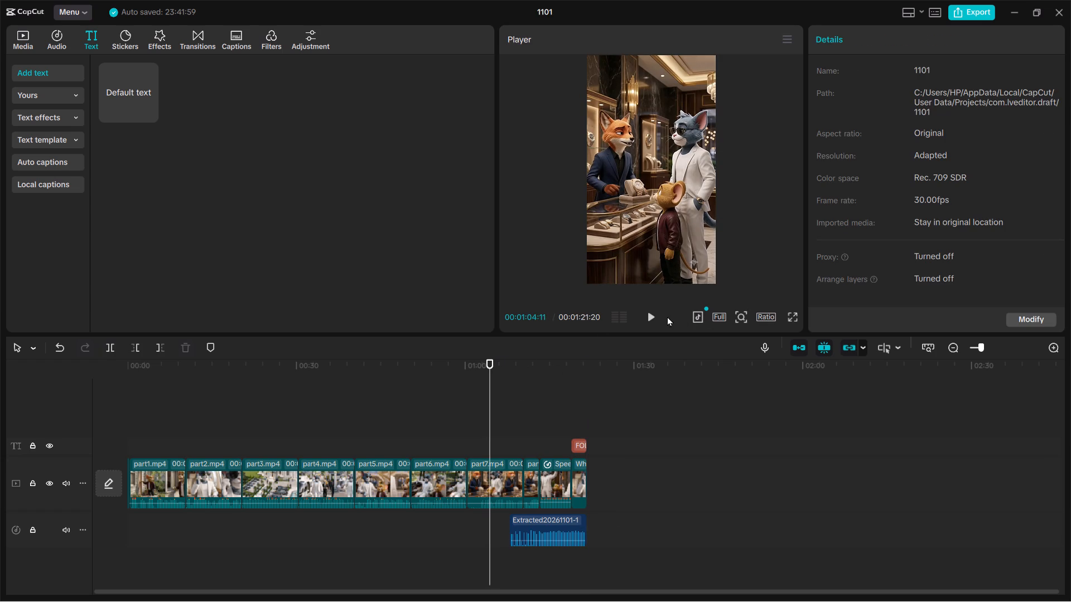
{"action": "left_click", "coordinate": [643, 313]}
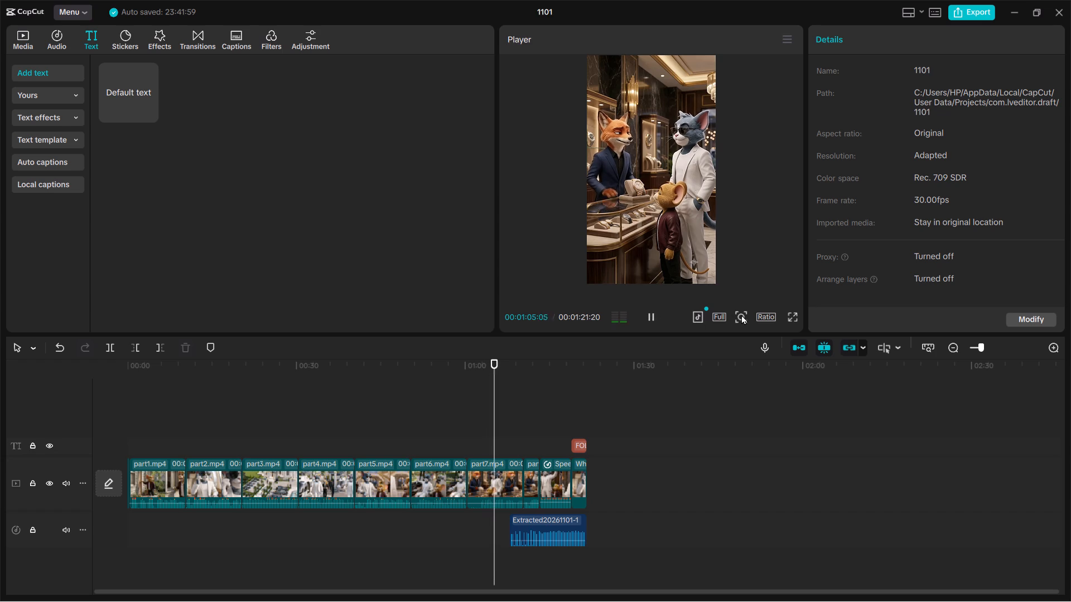
Play the assembled video in full-screen view from the beginning.
{"action": "left_click", "coordinate": [741, 314]}
{"action": "left_click", "coordinate": [708, 414]}
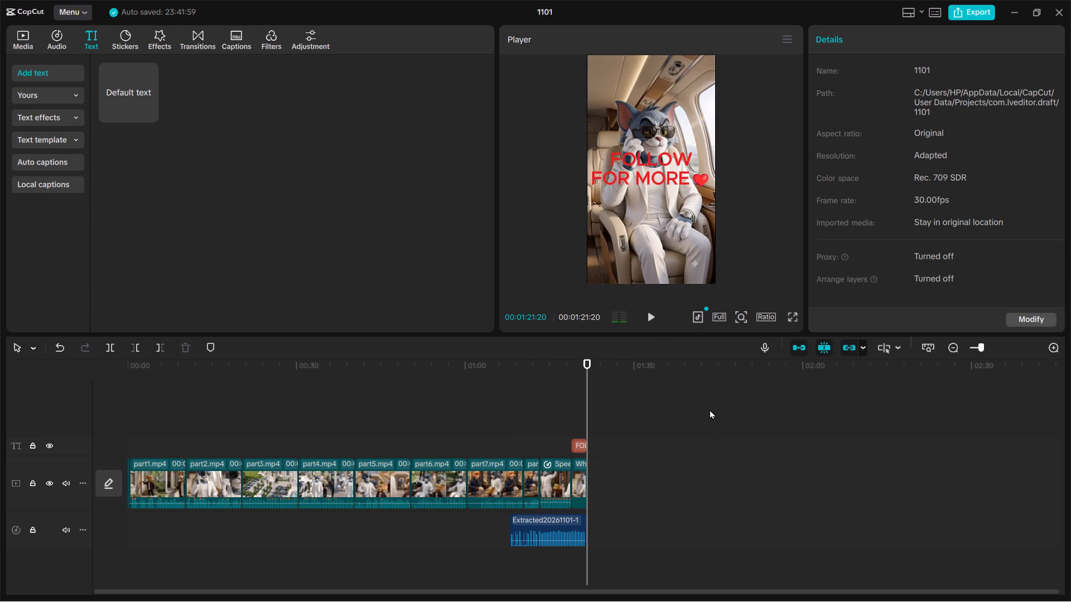
{"action": "left_click", "coordinate": [715, 319]}
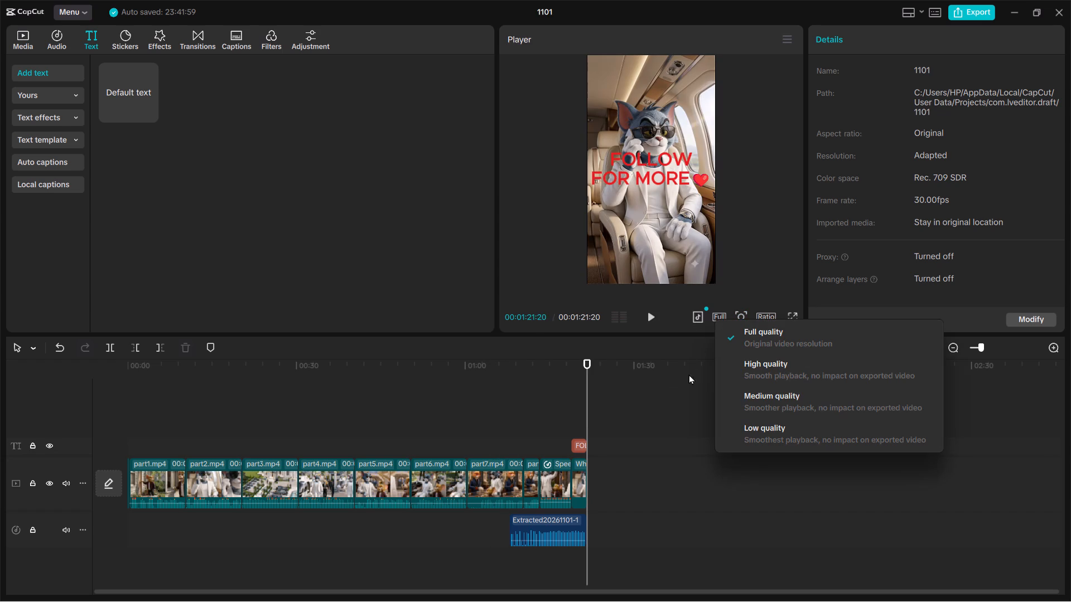
{"action": "left_click", "coordinate": [689, 387]}
{"action": "left_click", "coordinate": [796, 311]}
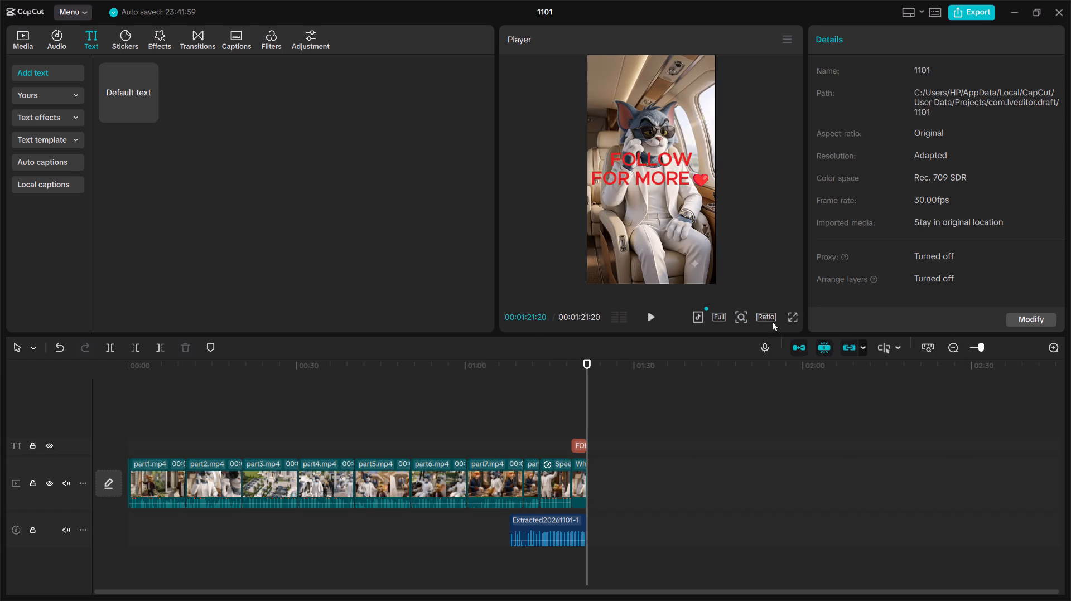
{"action": "left_click", "coordinate": [795, 314]}
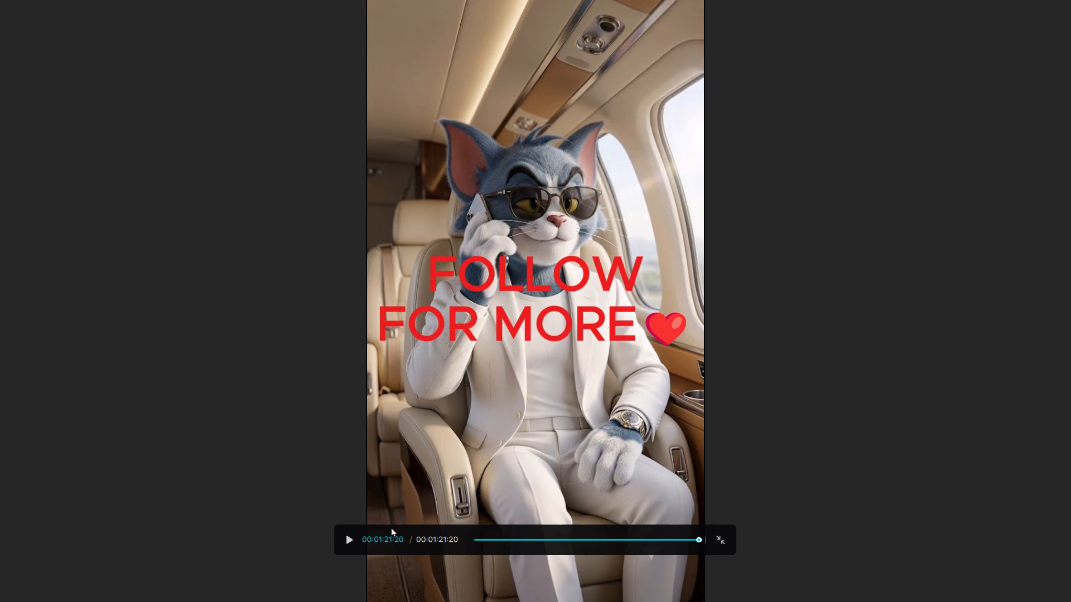
{"action": "left_click", "coordinate": [352, 534]}
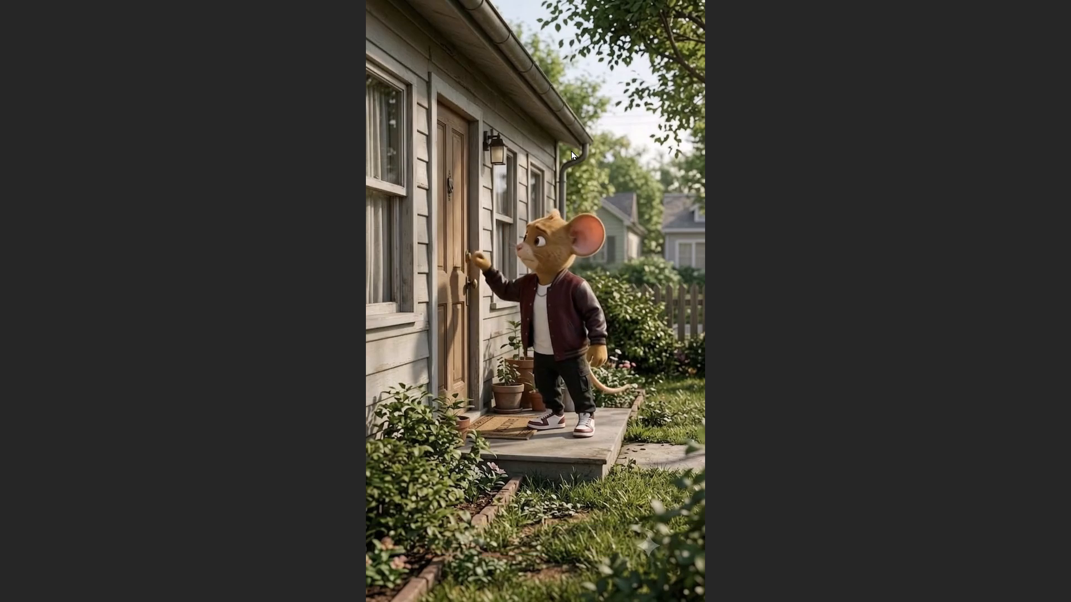
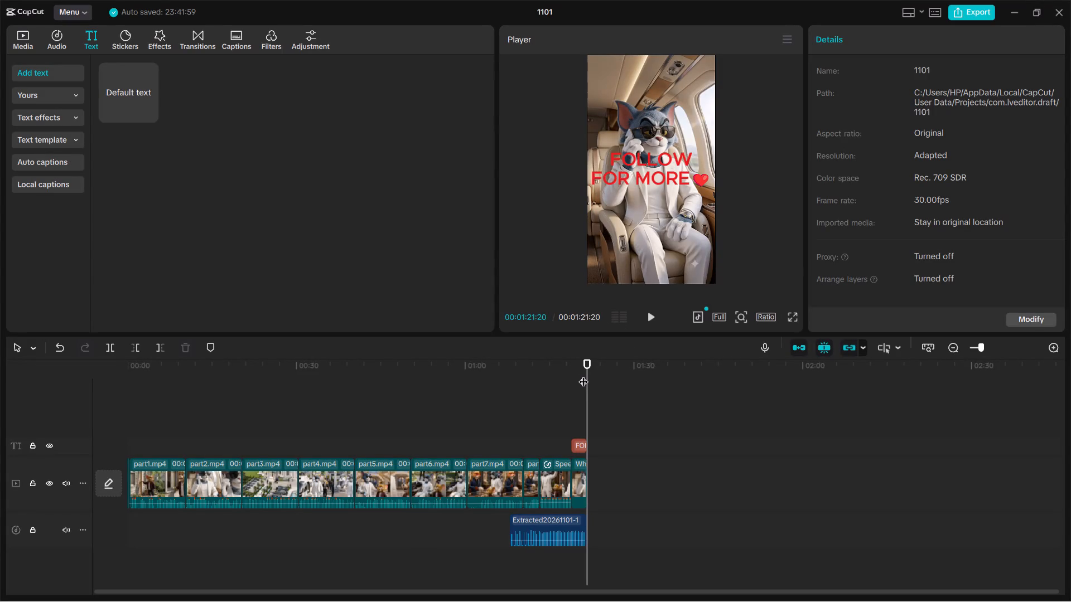
Return the playhead to the start of the timeline at 00:00:00:00.
{"action": "left_click_drag", "start_coordinate": [585, 375], "coordinate": [284, 404]}
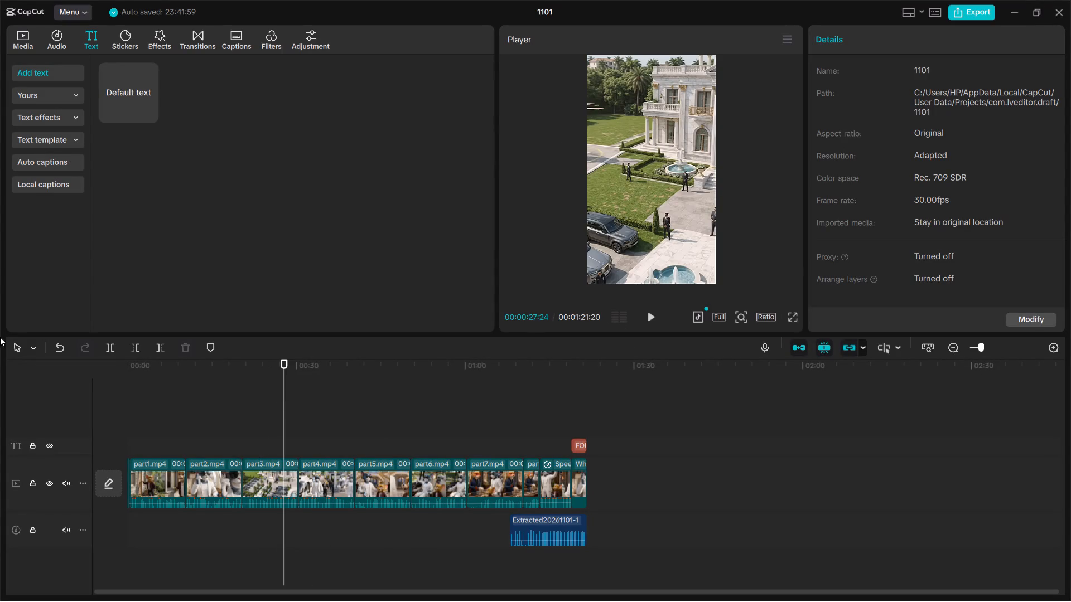
{"action": "left_click_drag", "start_coordinate": [285, 403], "coordinate": [93, 440]}
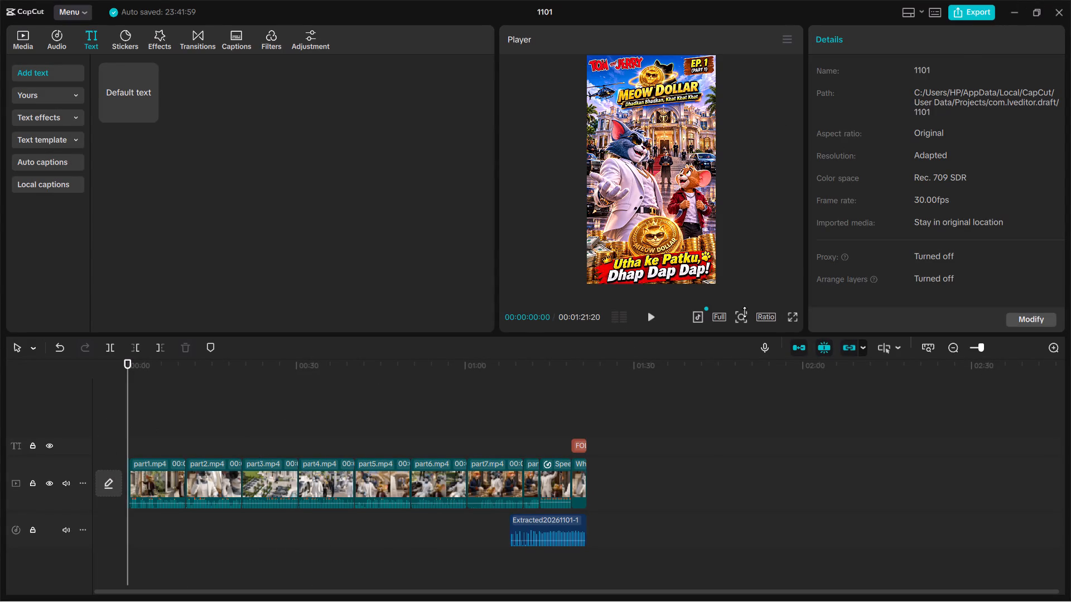
Switch to the Chrome window showing the download page and close it.
{"action": "left_click", "coordinate": [750, 590]}
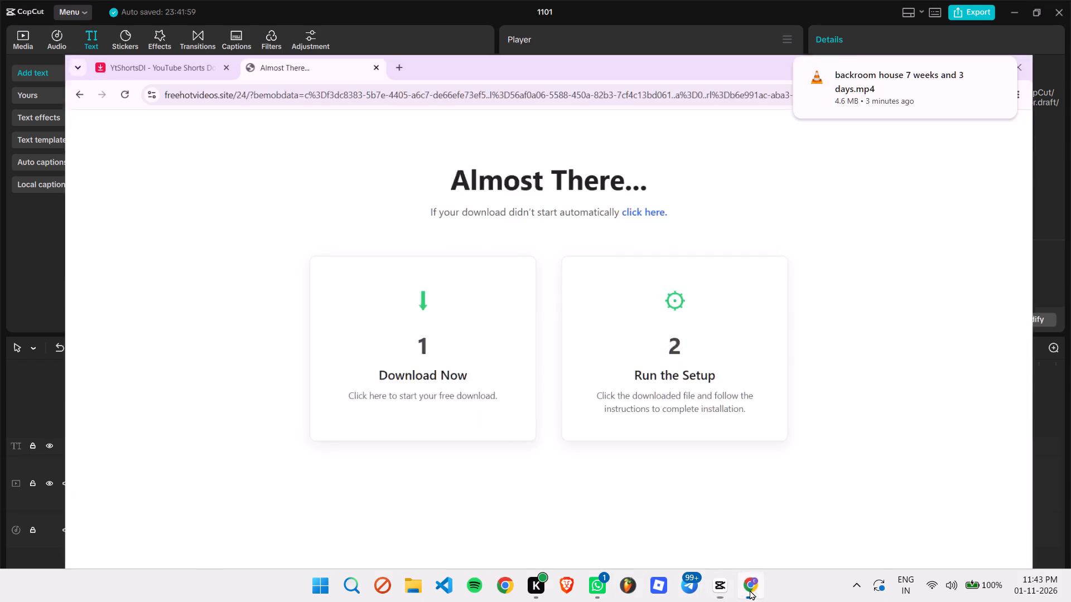
{"action": "left_click", "coordinate": [1055, 20]}
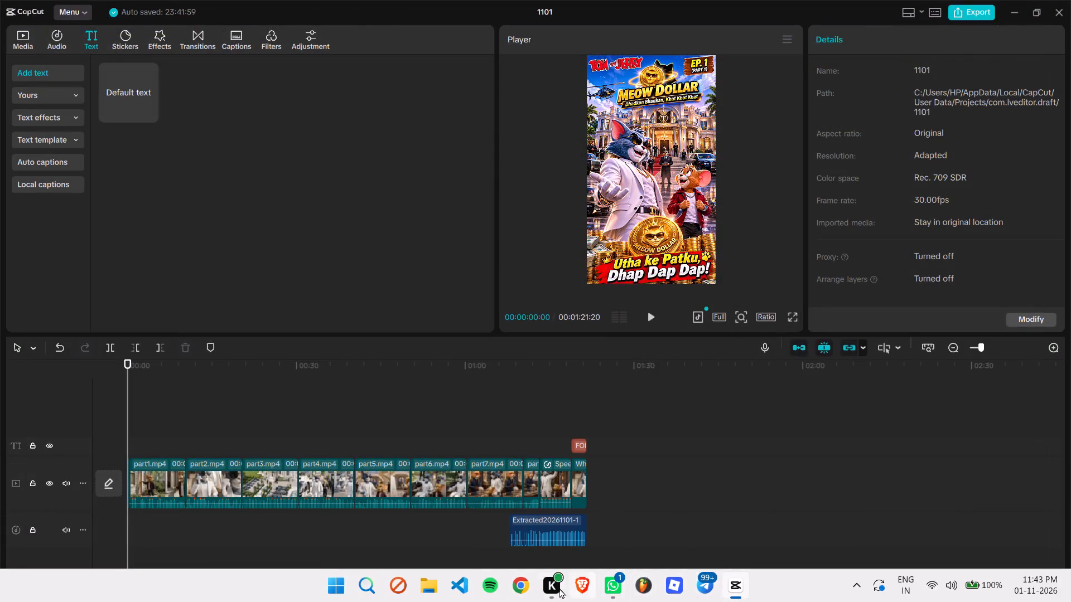
Switch to File Explorer and permanently delete all eight part images from the tom picture folder inside AI edits pictures.
{"action": "left_click", "coordinate": [434, 582]}
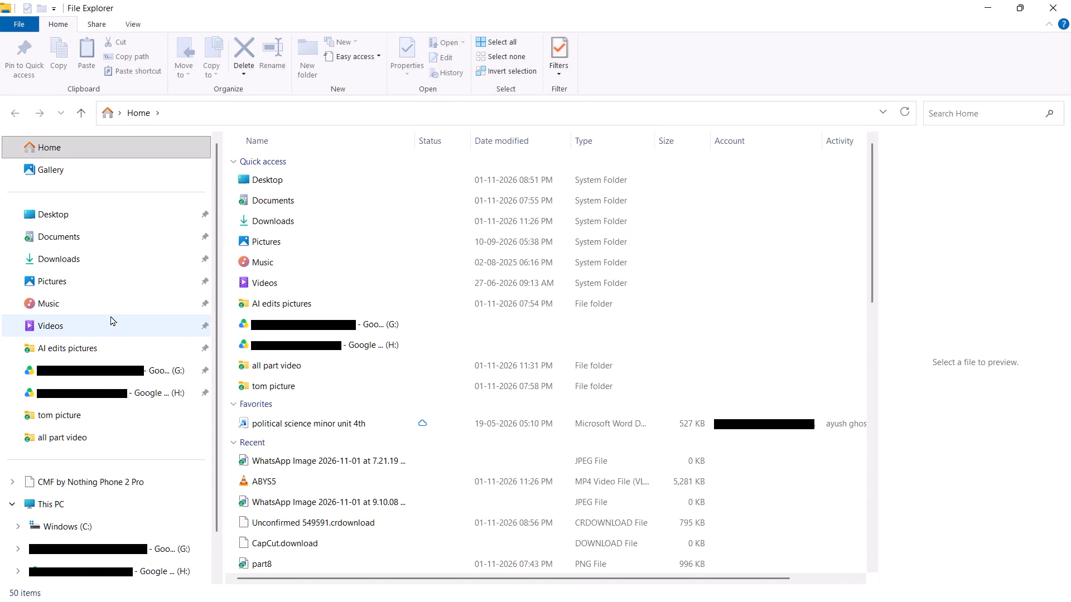
{"action": "left_click", "coordinate": [105, 346]}
{"action": "left_click", "coordinate": [102, 349]}
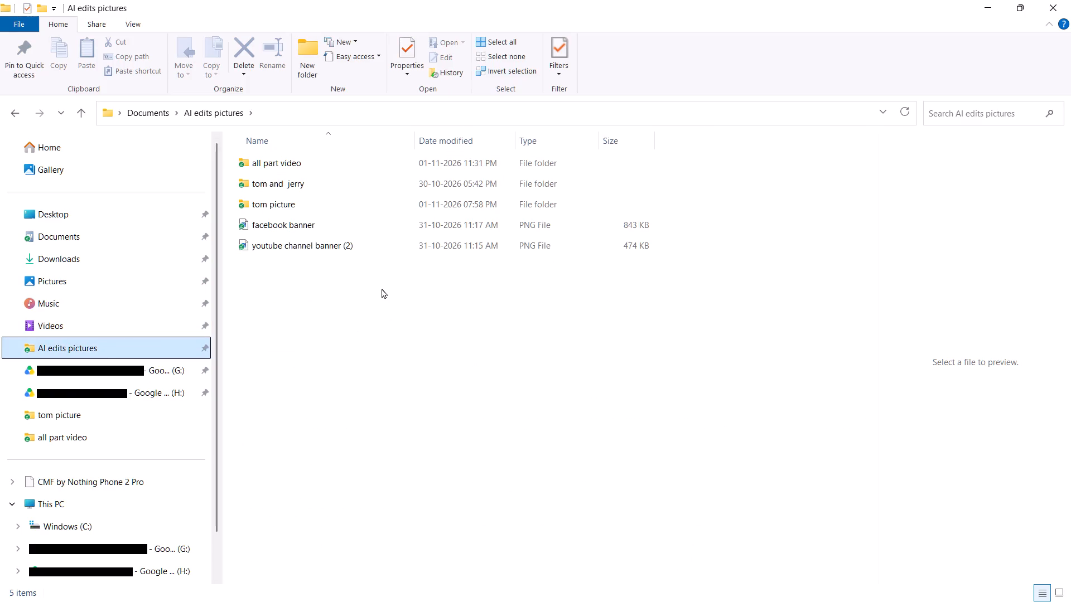
{"action": "double_click", "coordinate": [276, 208]}
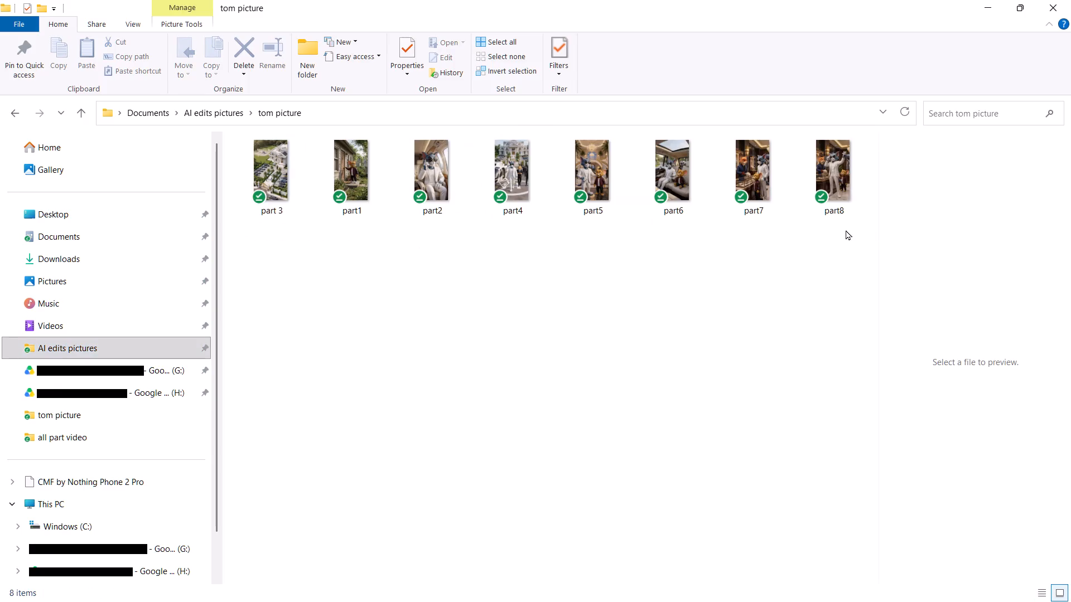
{"action": "left_click_drag", "start_coordinate": [848, 230], "coordinate": [290, 174]}
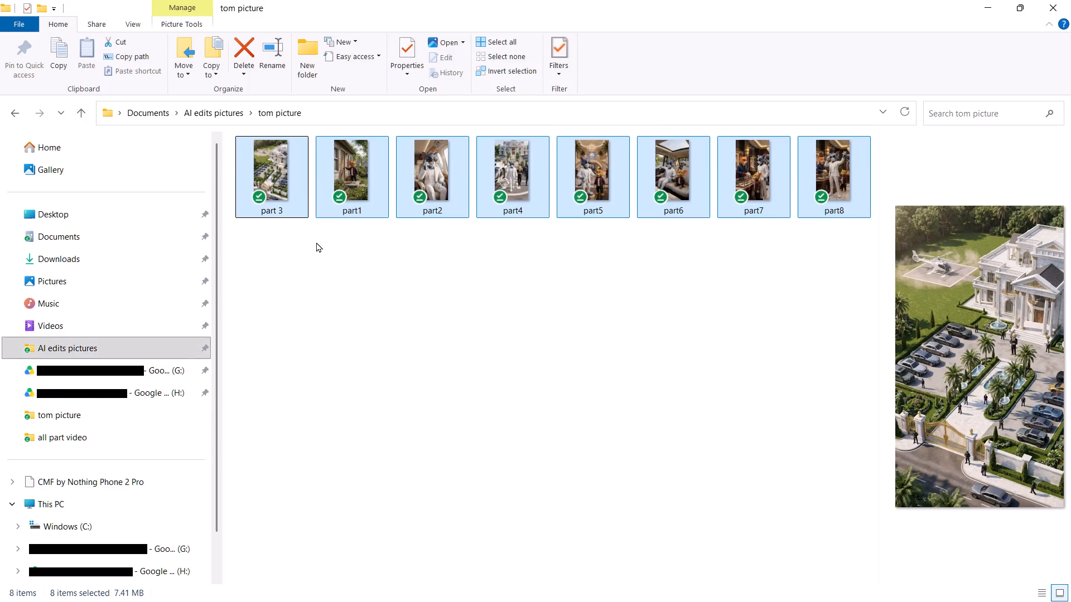
{"action": "key", "text": "shift+Delete"}
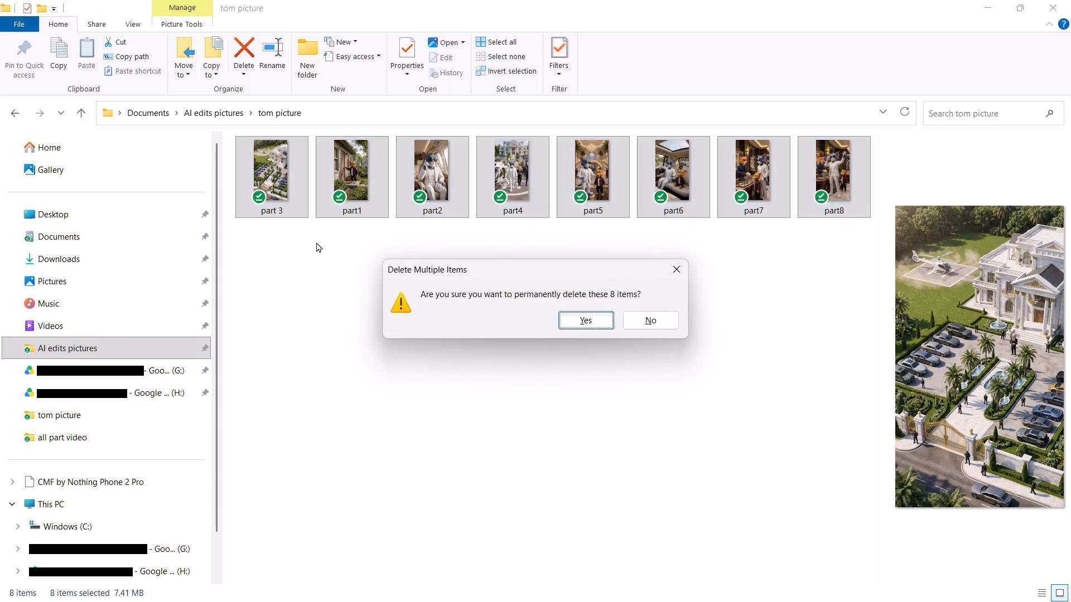
{"action": "key", "text": "Return"}
Open the all part video folder to view its clips and images, and dismiss the notification covering it.
{"action": "left_click", "coordinate": [108, 435]}
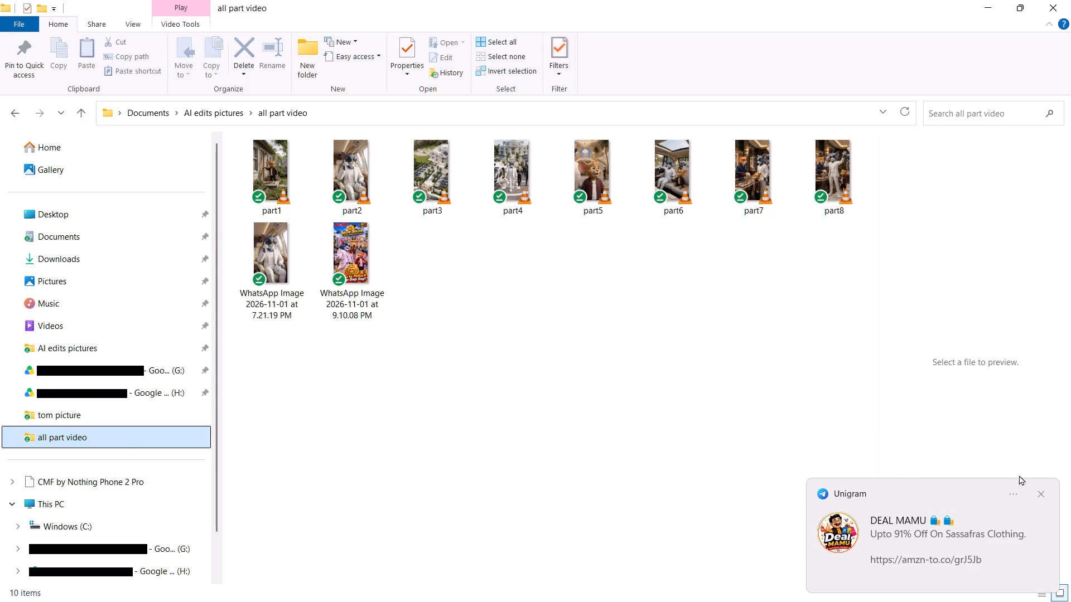
{"action": "left_click", "coordinate": [1043, 494]}
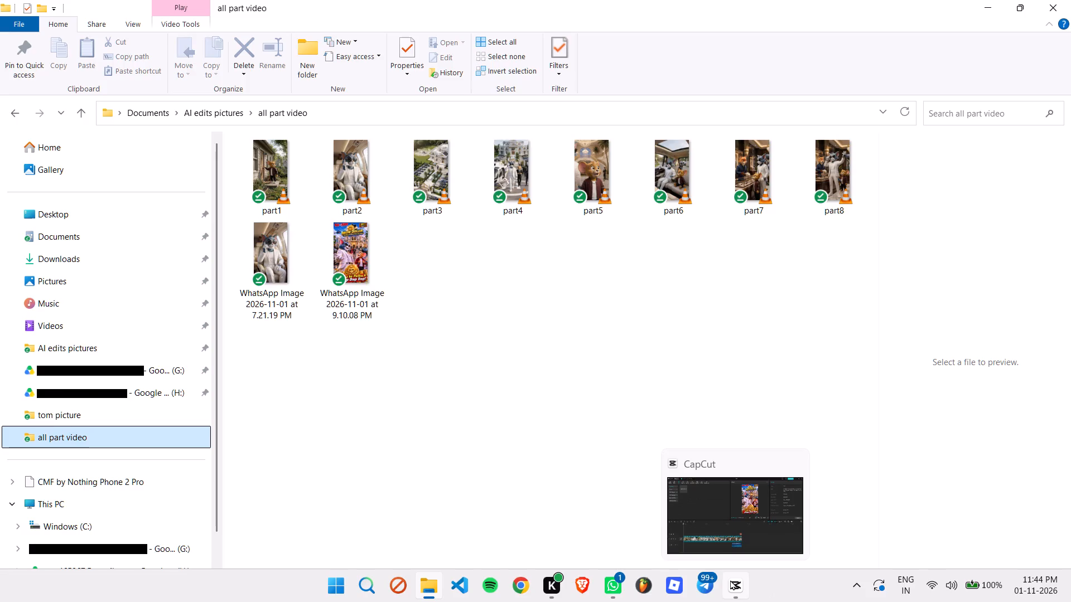
Go back through the tom picture folder to the AI edits pictures folder.
{"action": "left_click_drag", "start_coordinate": [54, 279], "coordinate": [65, 270]}
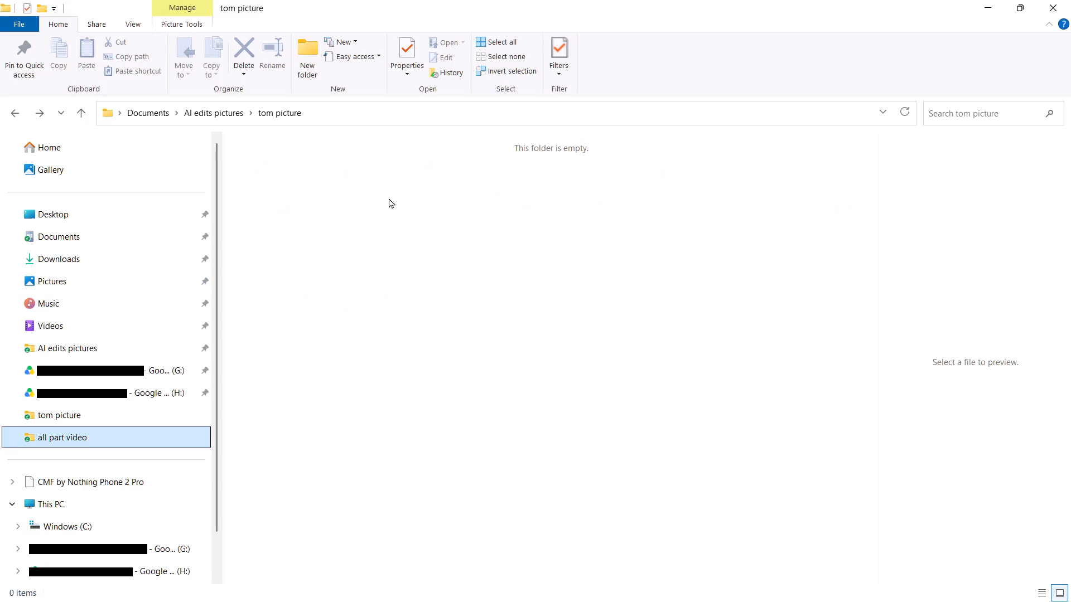
{"action": "left_click", "coordinate": [267, 230]}
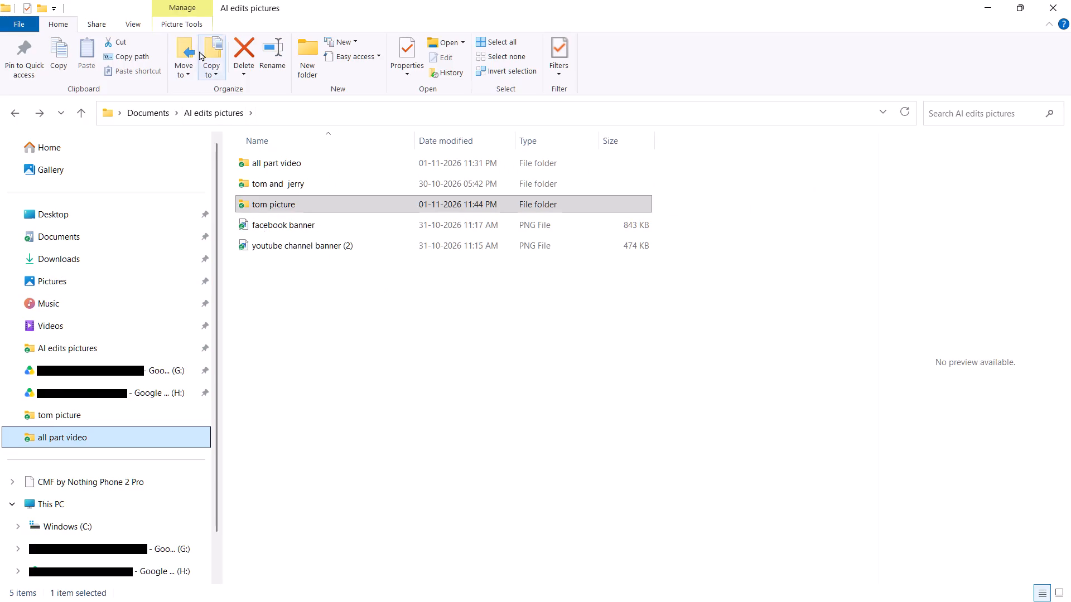
Create a new folder named "edit song" inside the AI edits pictures folder.
{"action": "left_click", "coordinate": [314, 64]}
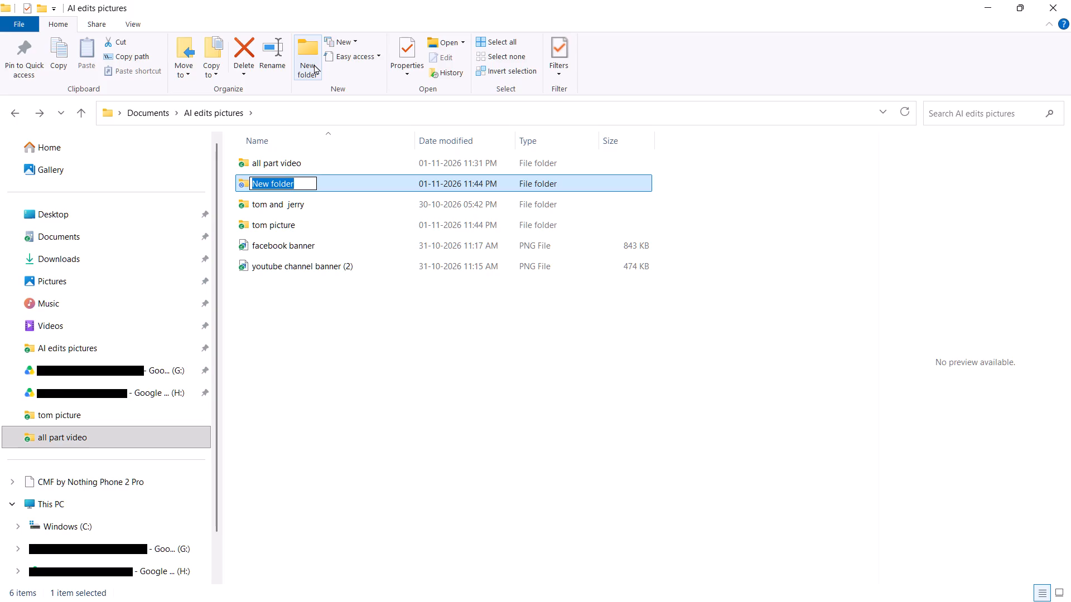
{"action": "type", "text": "so"}
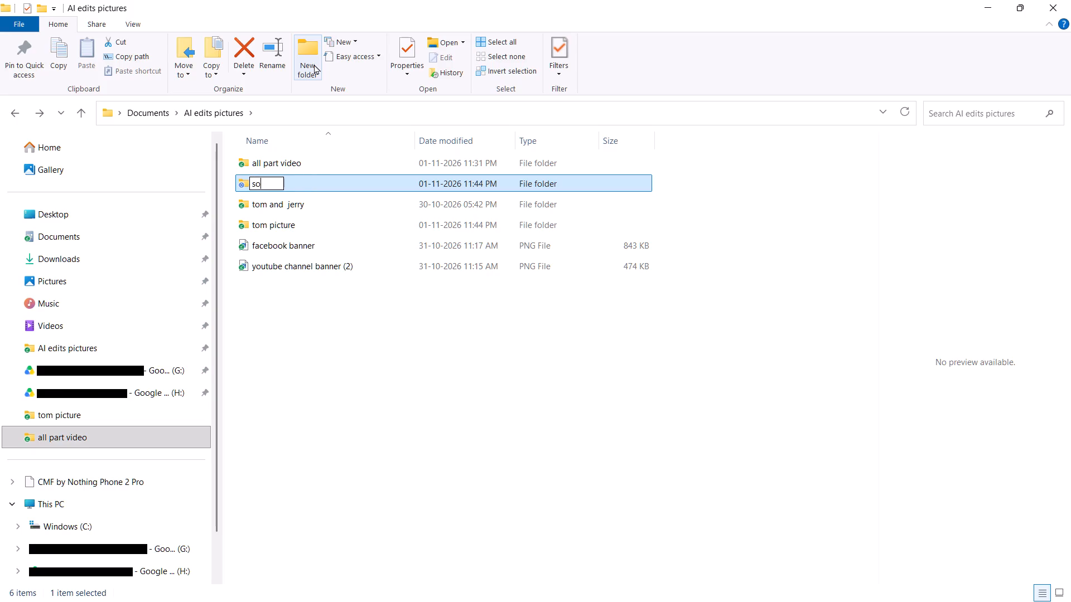
{"action": "key", "text": "BackSpace"}
{"action": "key", "text": "BackSpace"}
{"action": "type", "text": "edit so"}
{"action": "type", "text": "ng"}
{"action": "key", "text": "Return"}
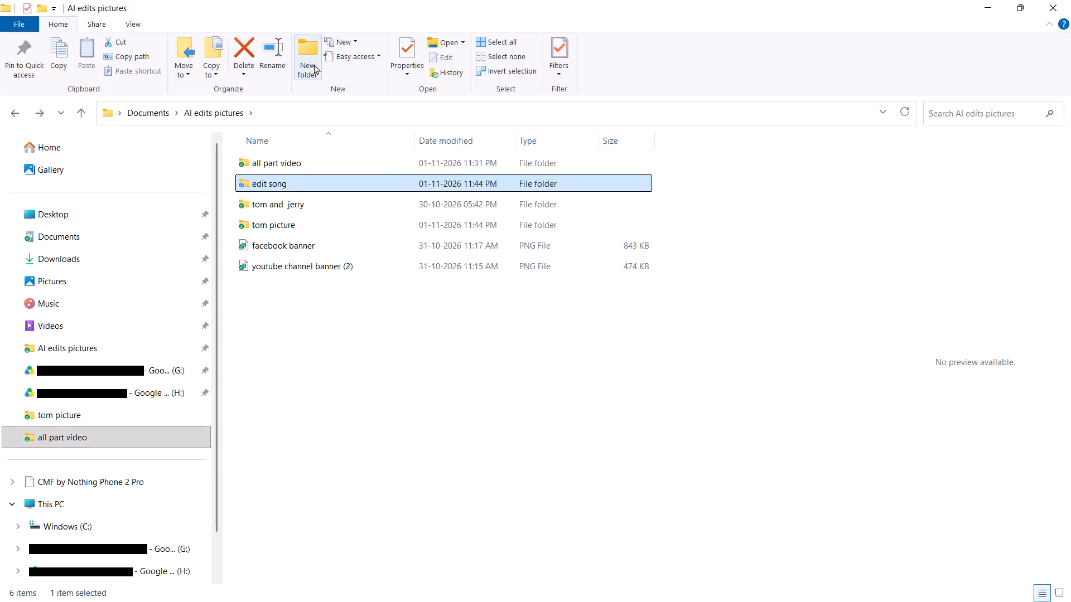
{"action": "left_click", "coordinate": [440, 401]}
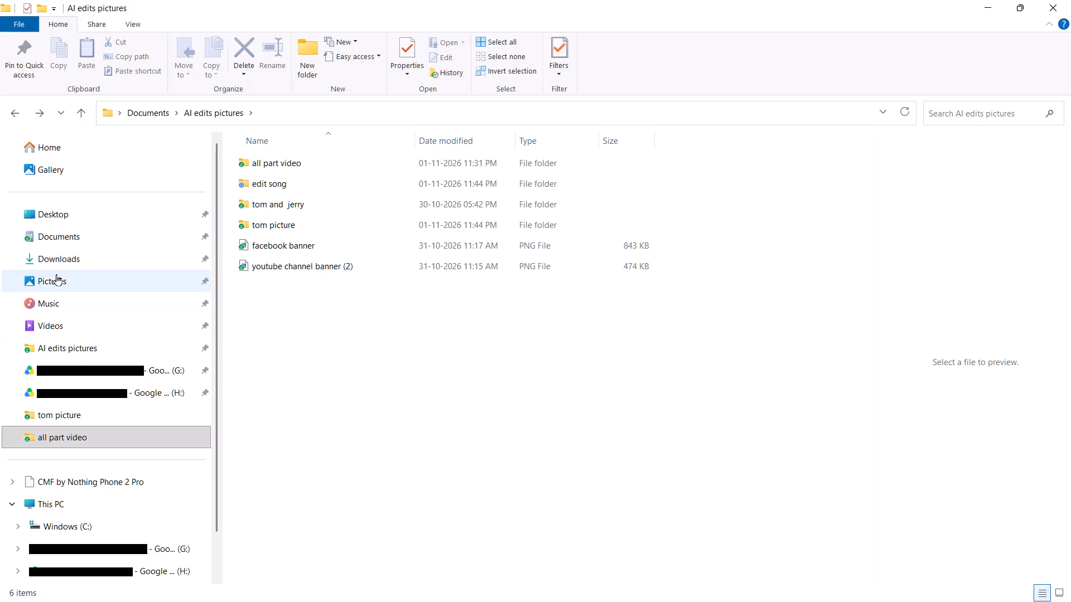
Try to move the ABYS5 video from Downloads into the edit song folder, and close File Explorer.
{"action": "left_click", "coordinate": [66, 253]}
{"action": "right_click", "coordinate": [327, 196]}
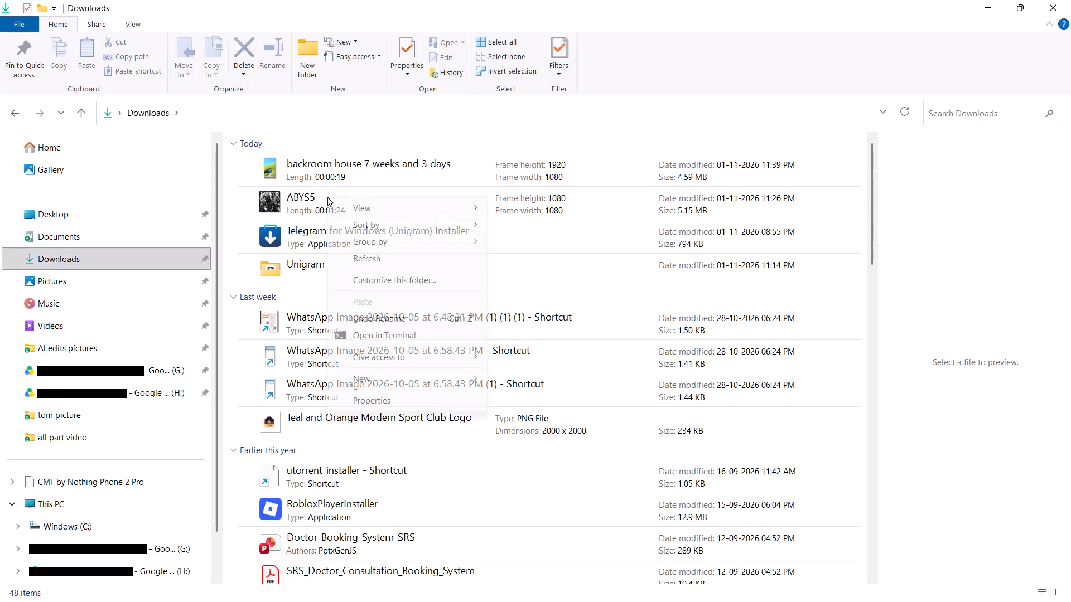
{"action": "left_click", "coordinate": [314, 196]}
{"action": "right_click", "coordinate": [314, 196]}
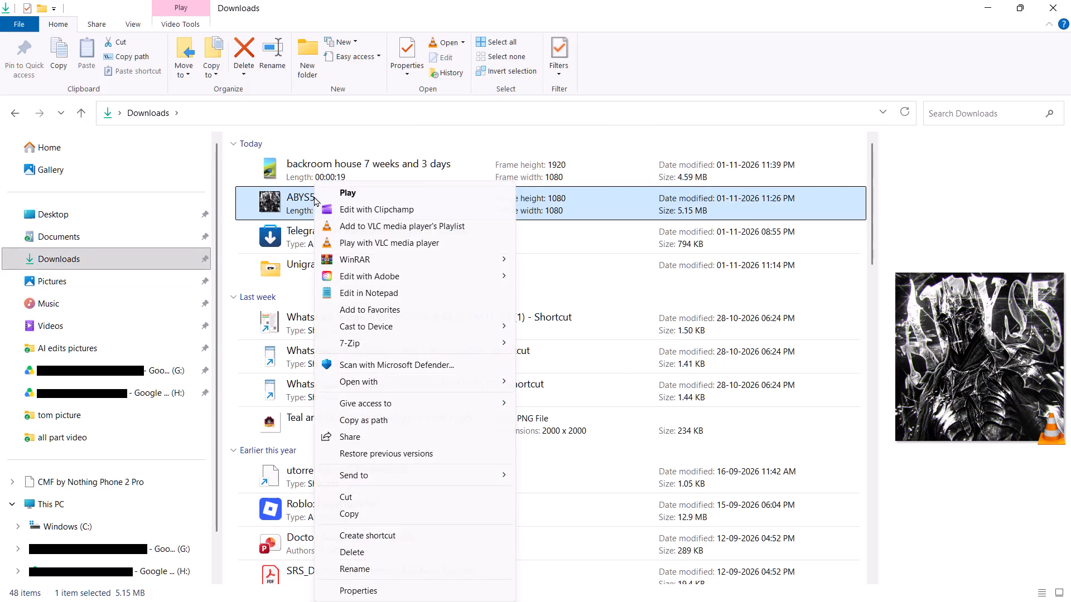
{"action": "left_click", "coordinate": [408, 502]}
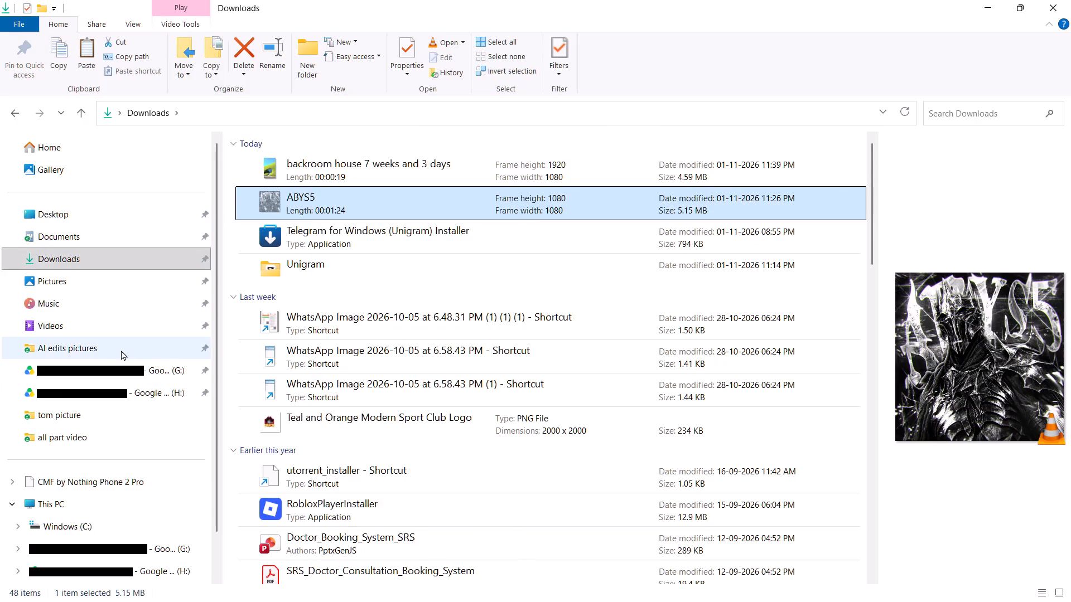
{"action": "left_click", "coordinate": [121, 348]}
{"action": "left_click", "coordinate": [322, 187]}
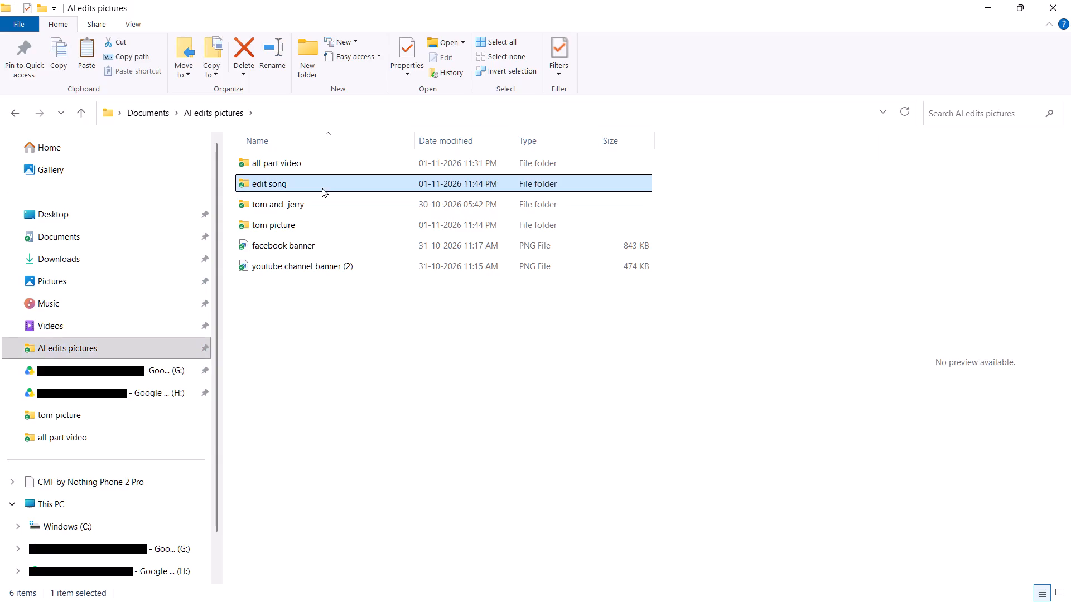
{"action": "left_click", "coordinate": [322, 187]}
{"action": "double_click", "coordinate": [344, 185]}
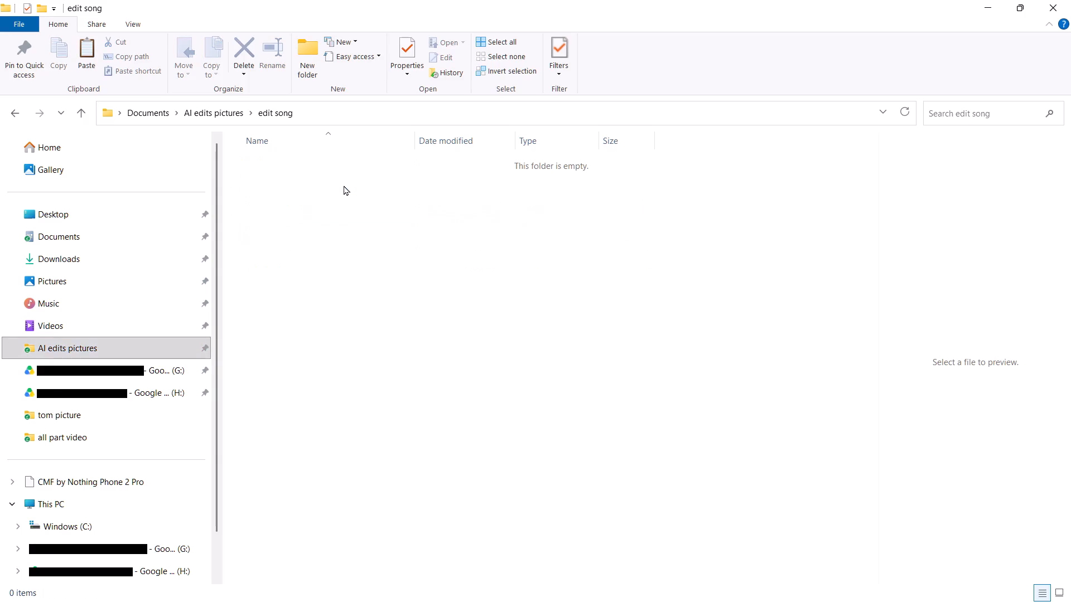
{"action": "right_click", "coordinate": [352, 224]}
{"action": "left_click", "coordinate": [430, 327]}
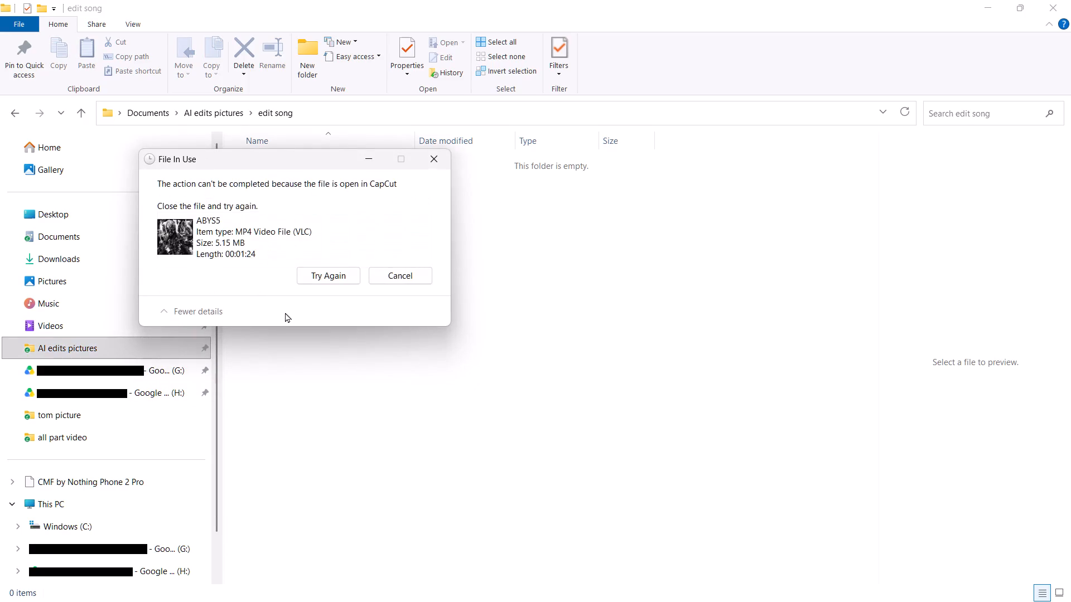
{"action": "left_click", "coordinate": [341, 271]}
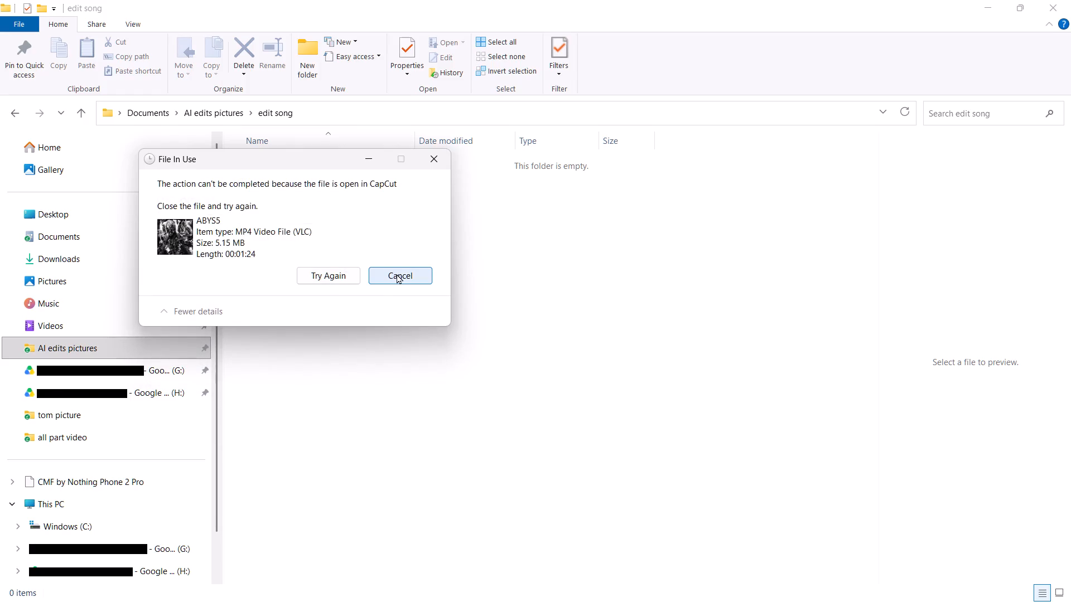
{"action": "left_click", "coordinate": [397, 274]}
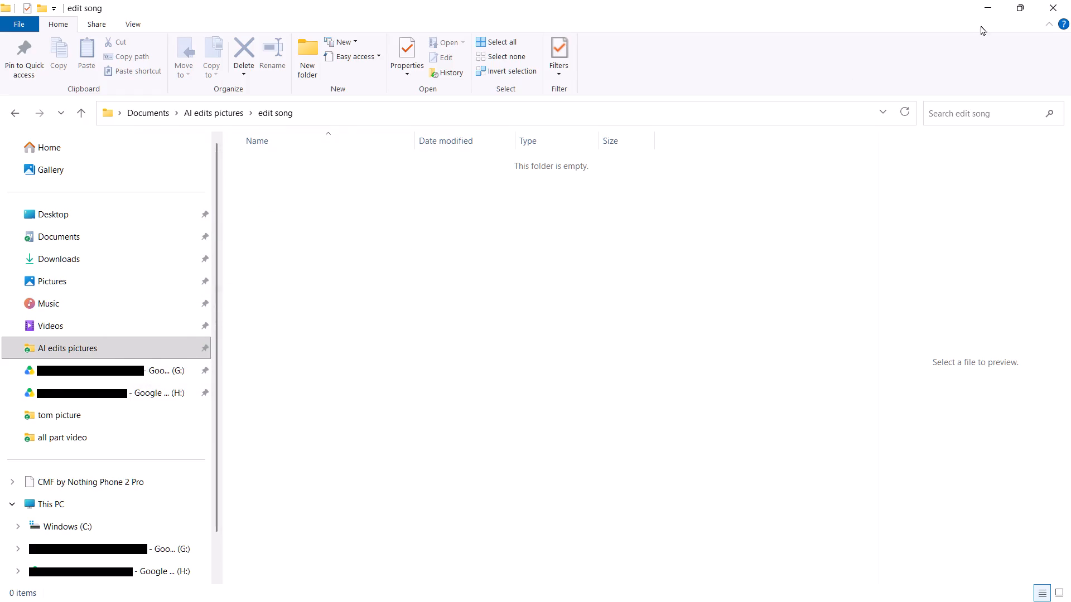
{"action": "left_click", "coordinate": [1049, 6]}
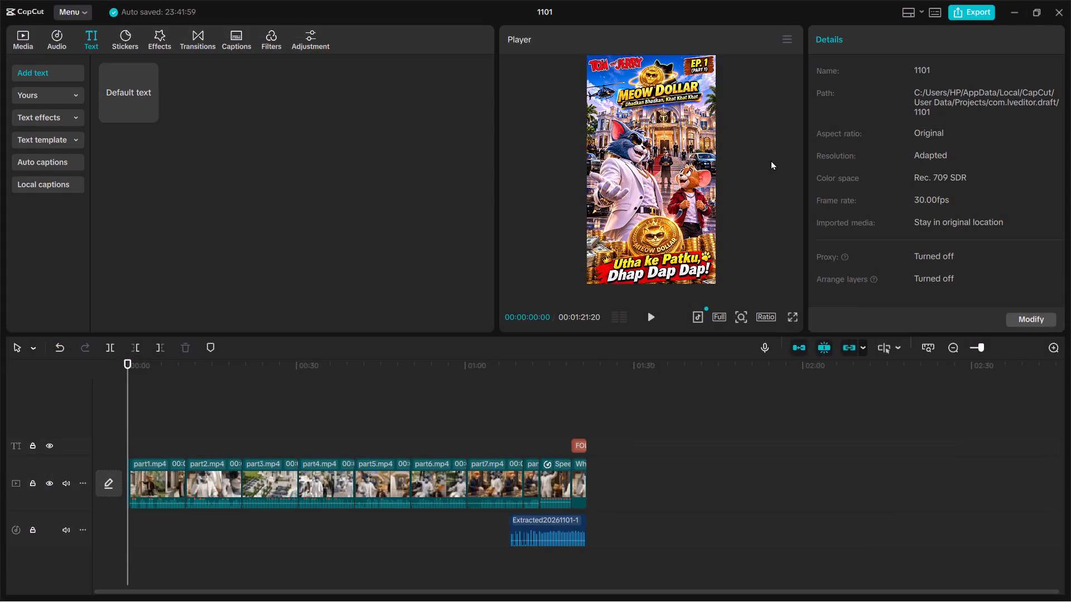
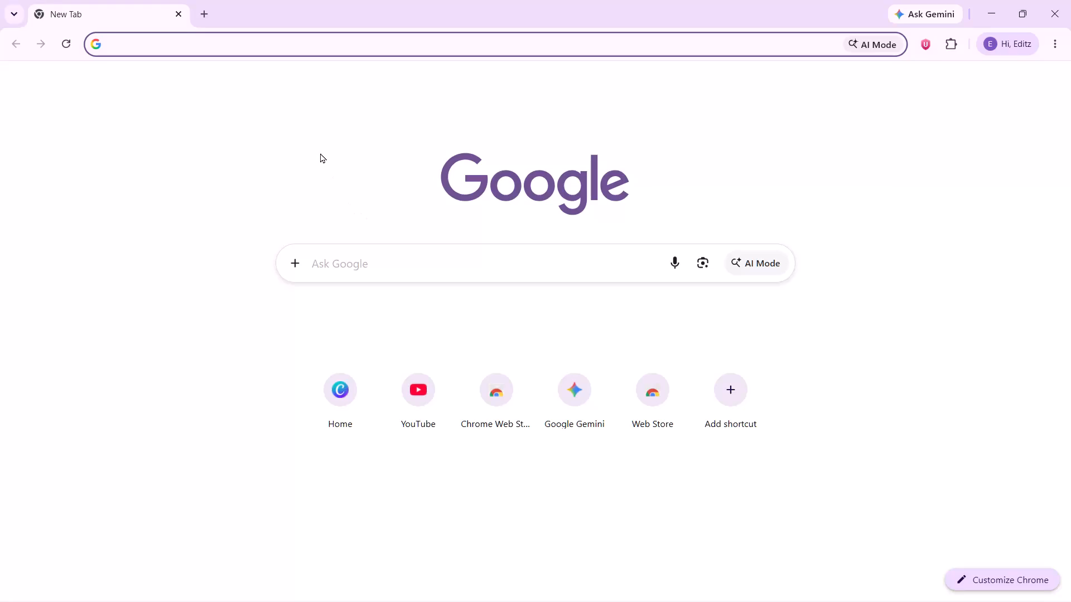
Search Google in Chrome for "youtube shorts download".
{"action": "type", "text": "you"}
{"action": "left_click", "coordinate": [266, 105]}
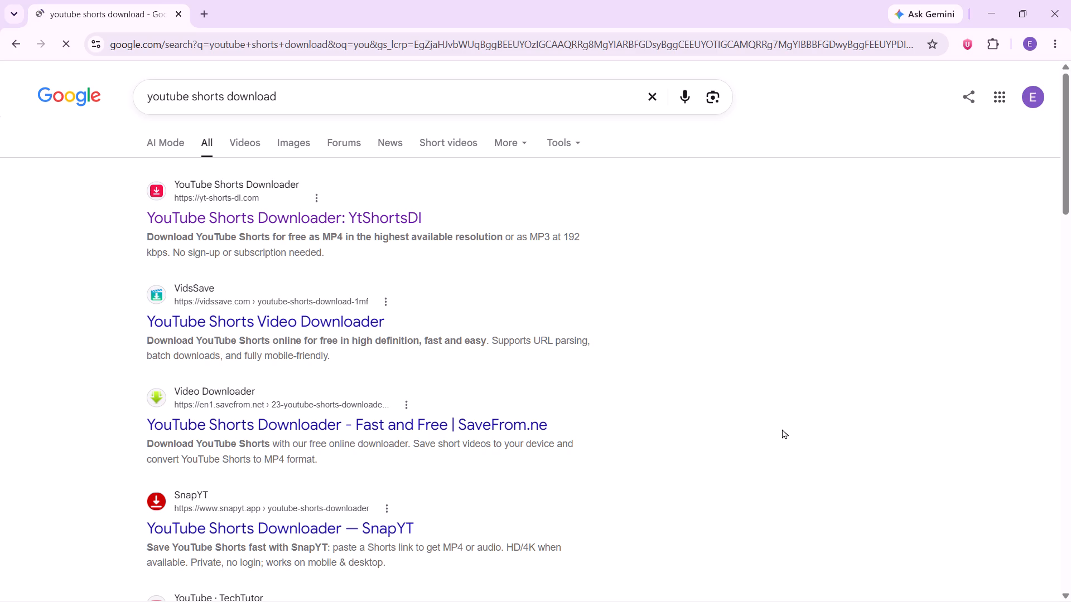
In Chrome, open the YtShortsDl downloader, convert the copied YouTube Shorts link to MP4, and allow the site's notifications.
{"action": "left_click", "coordinate": [340, 216]}
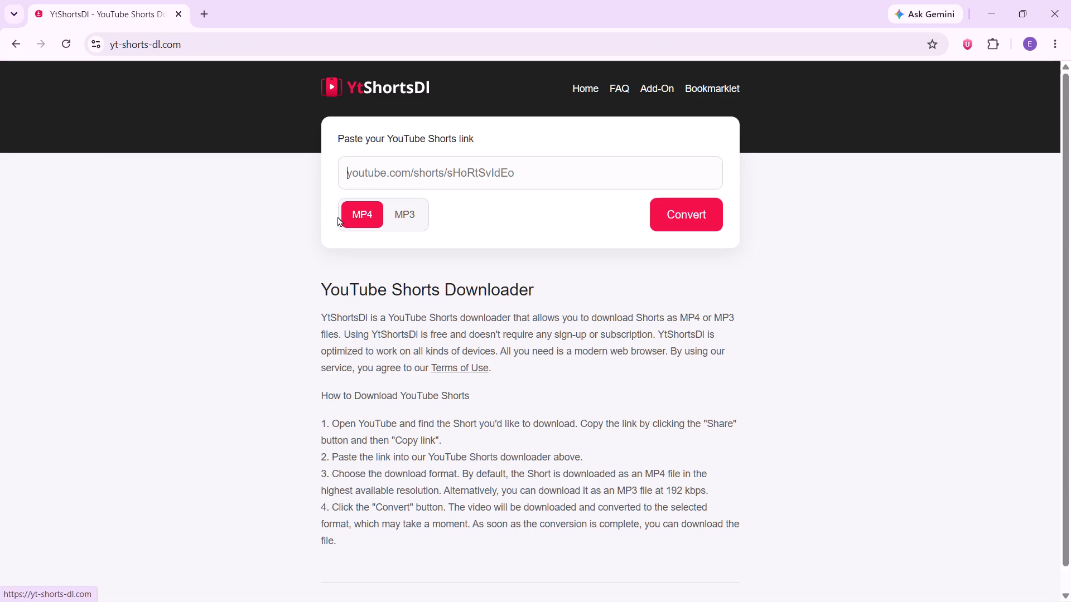
{"action": "right_click", "coordinate": [443, 170]}
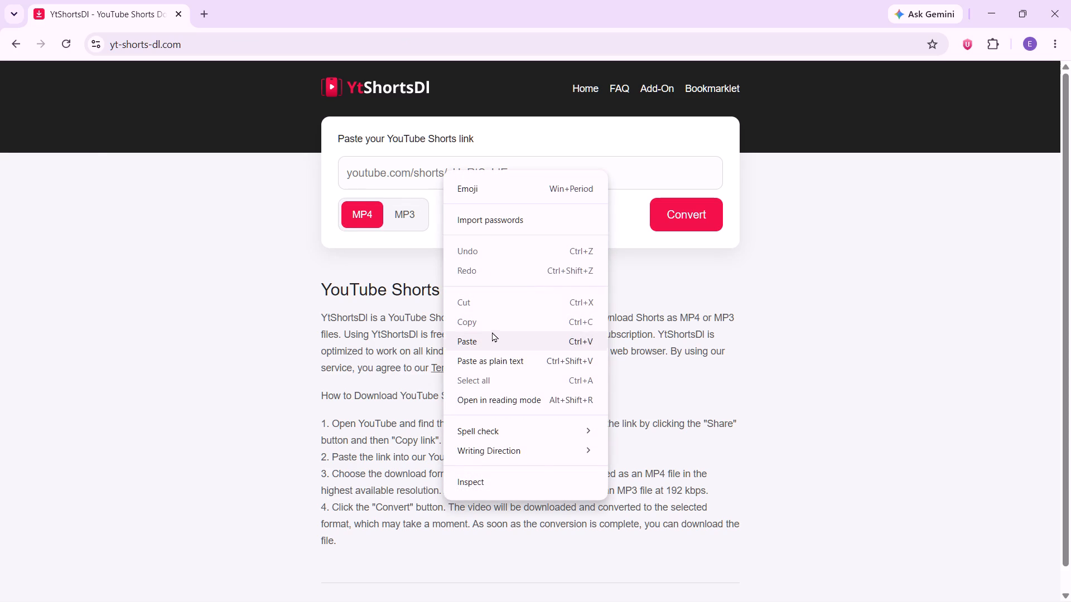
{"action": "left_click", "coordinate": [490, 334]}
{"action": "left_click", "coordinate": [701, 210]}
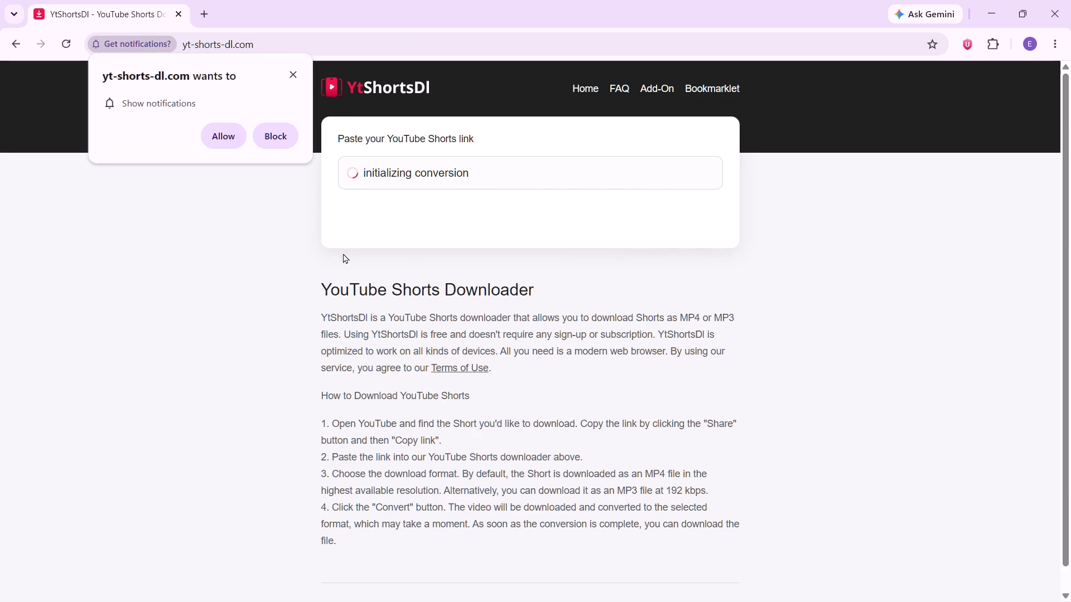
{"action": "left_click", "coordinate": [223, 139]}
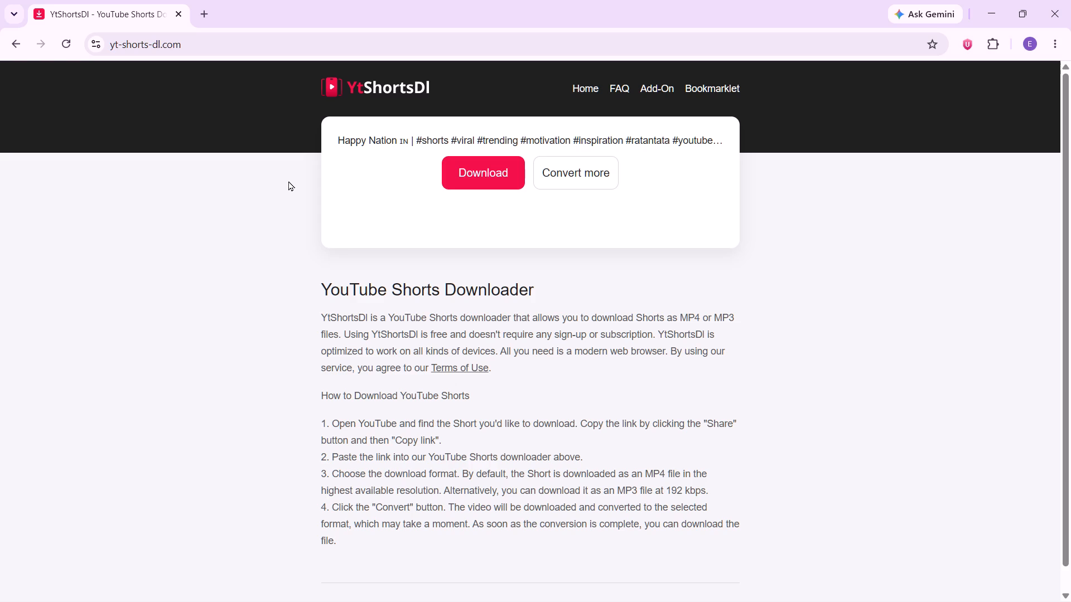
Download the converted Happy Nation Shorts video, check its download progress, and dismiss the 360 Total Security notification.
{"action": "left_click", "coordinate": [495, 167]}
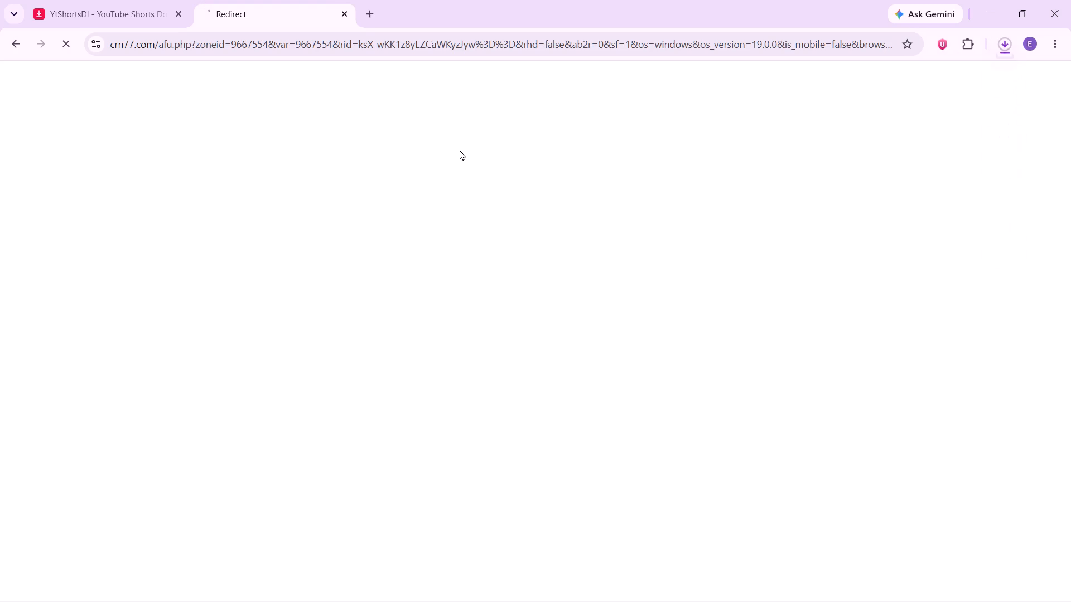
{"action": "left_click", "coordinate": [1008, 50]}
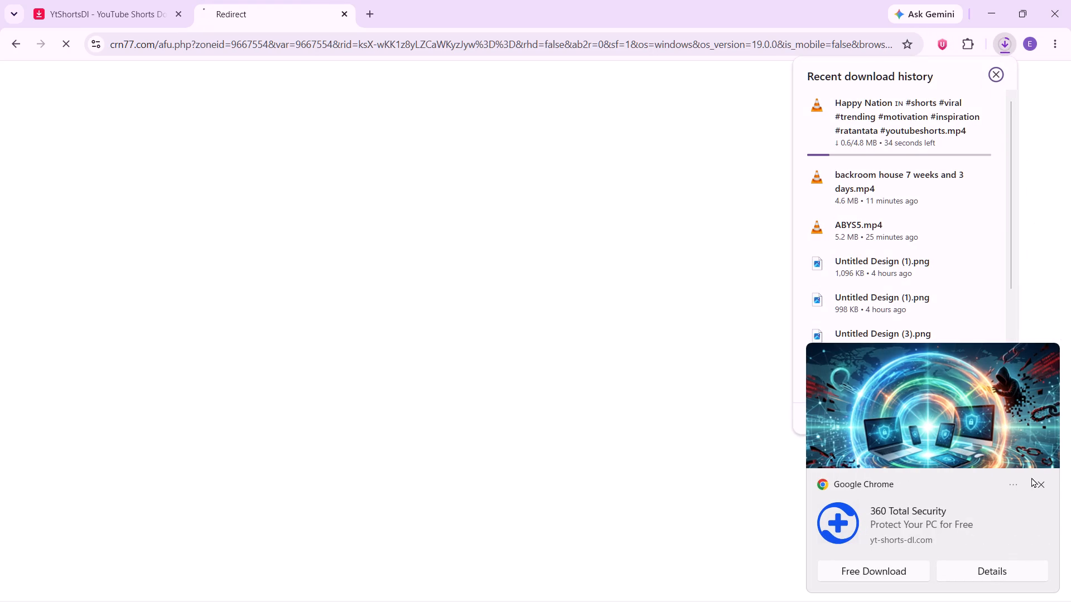
{"action": "left_click", "coordinate": [1038, 480]}
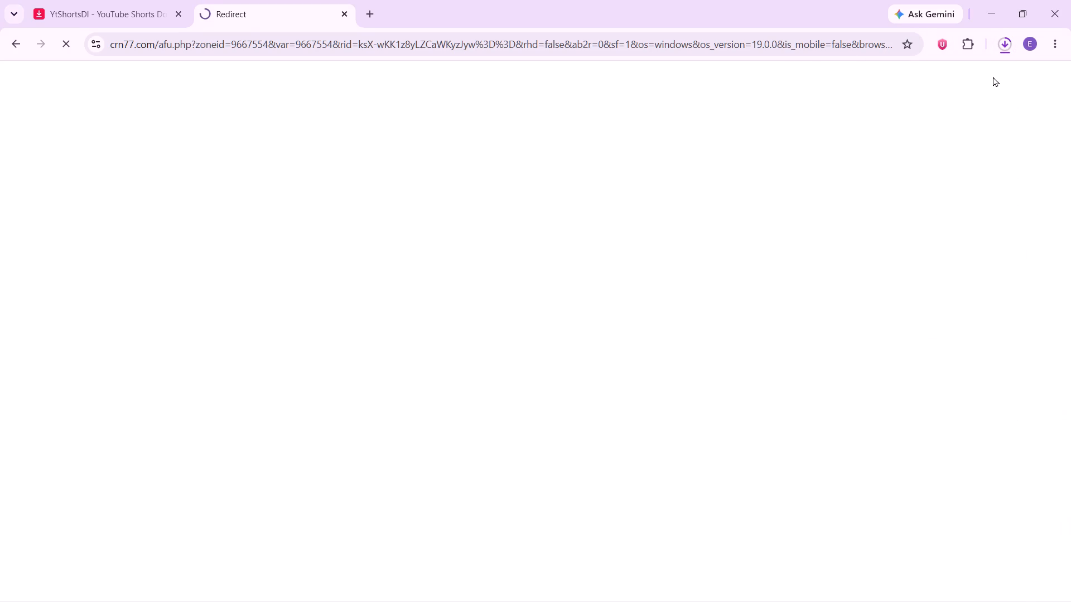
{"action": "left_click", "coordinate": [1005, 47]}
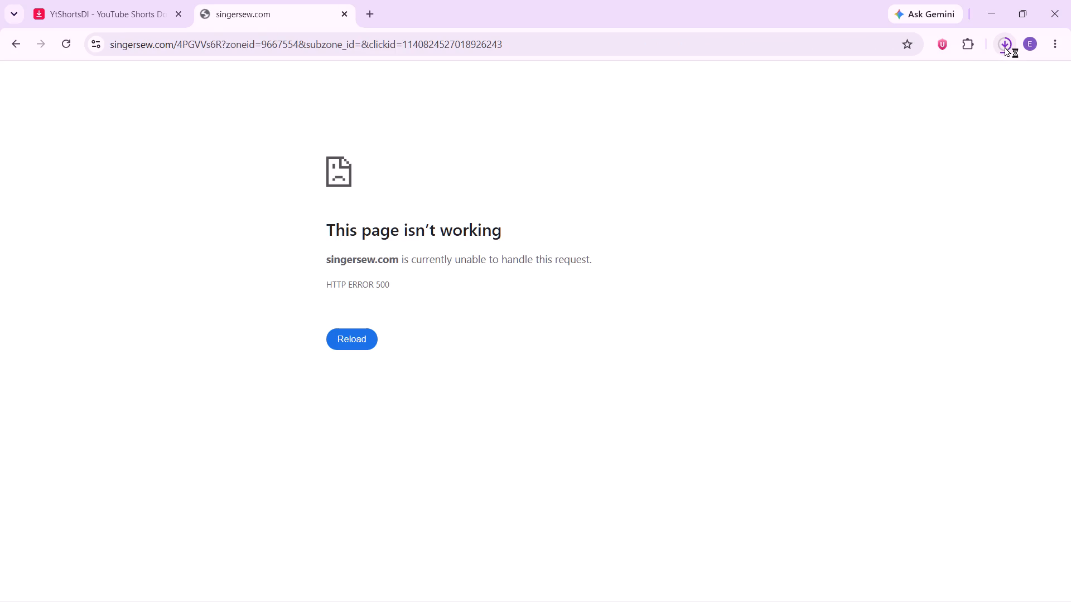
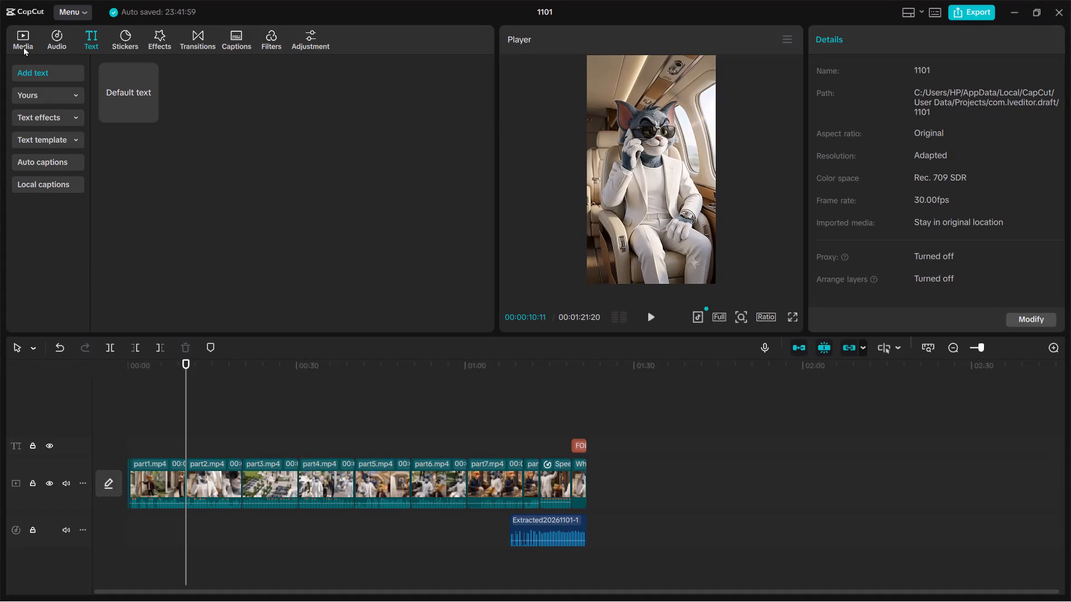
Extract the audio from the Happy Nation video in Downloads and add it to the timeline at 00:00:10:11.
{"action": "left_click", "coordinate": [57, 33]}
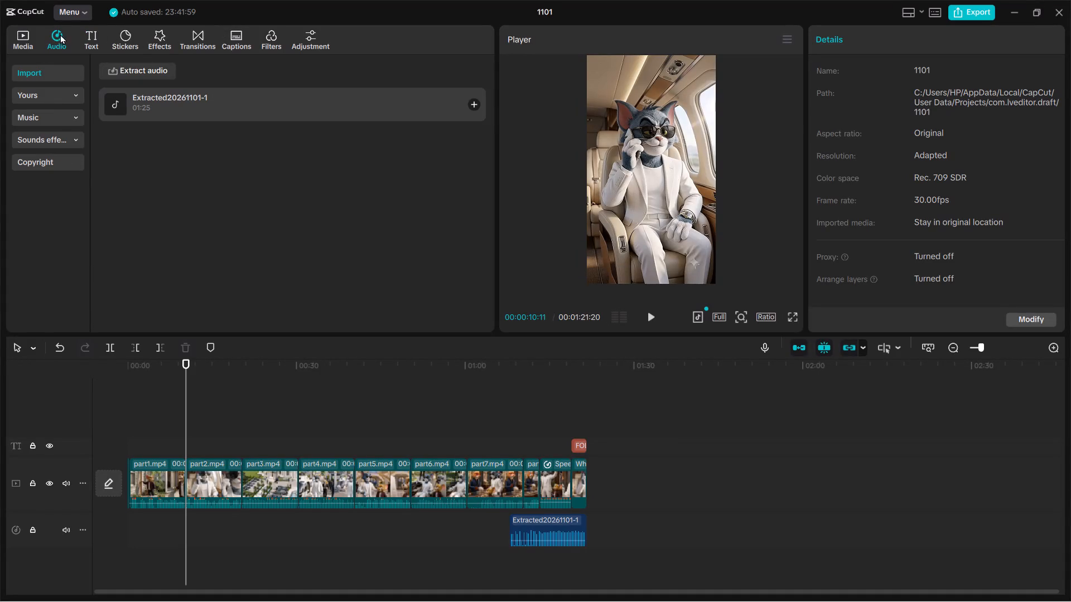
{"action": "left_click", "coordinate": [119, 70]}
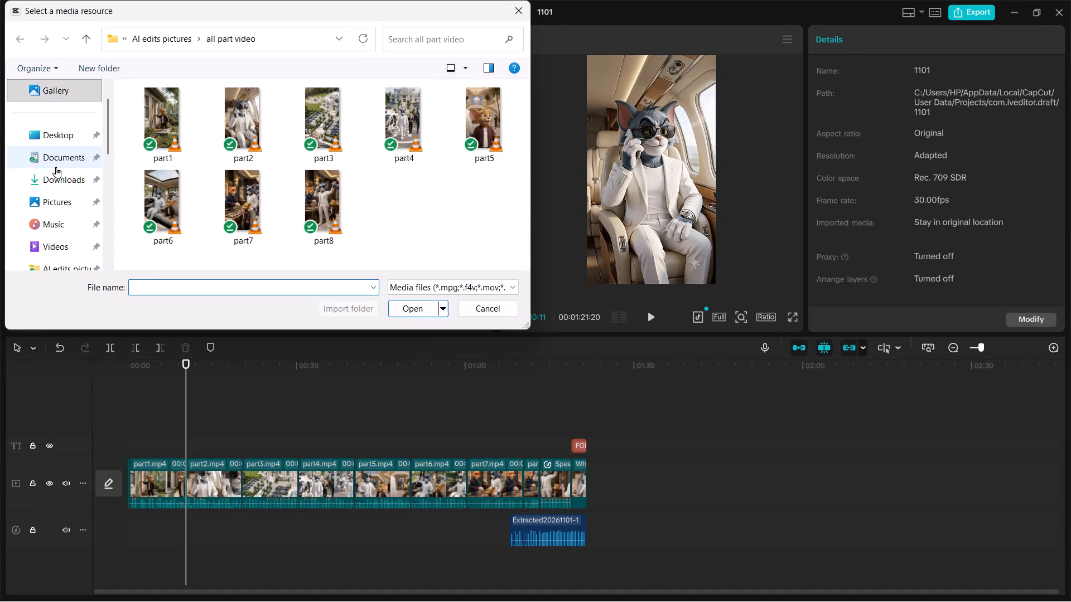
{"action": "left_click", "coordinate": [56, 177]}
{"action": "left_click", "coordinate": [227, 123]}
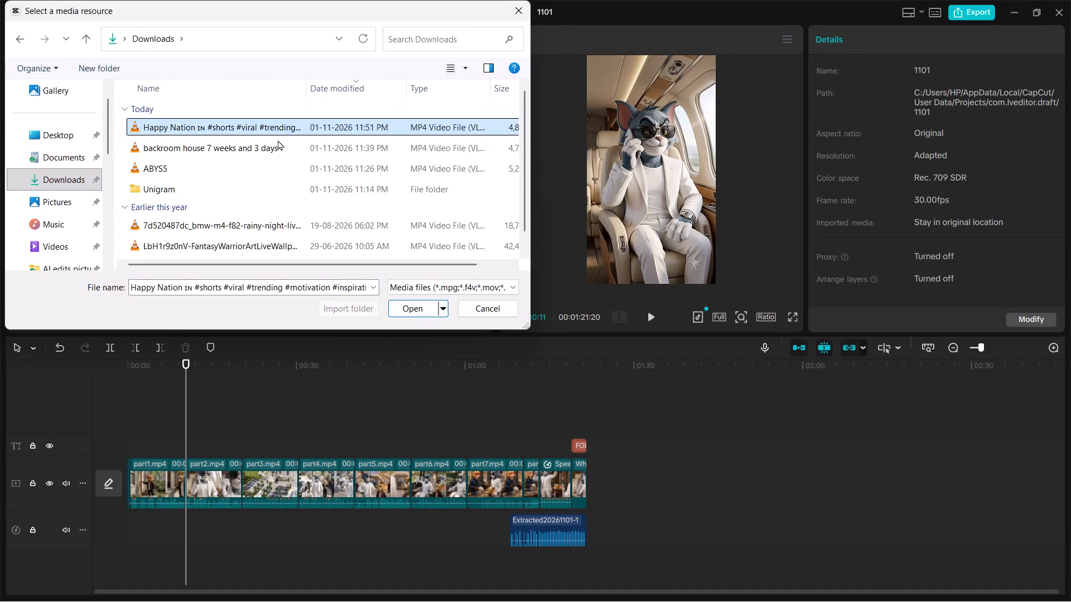
{"action": "left_click", "coordinate": [401, 304]}
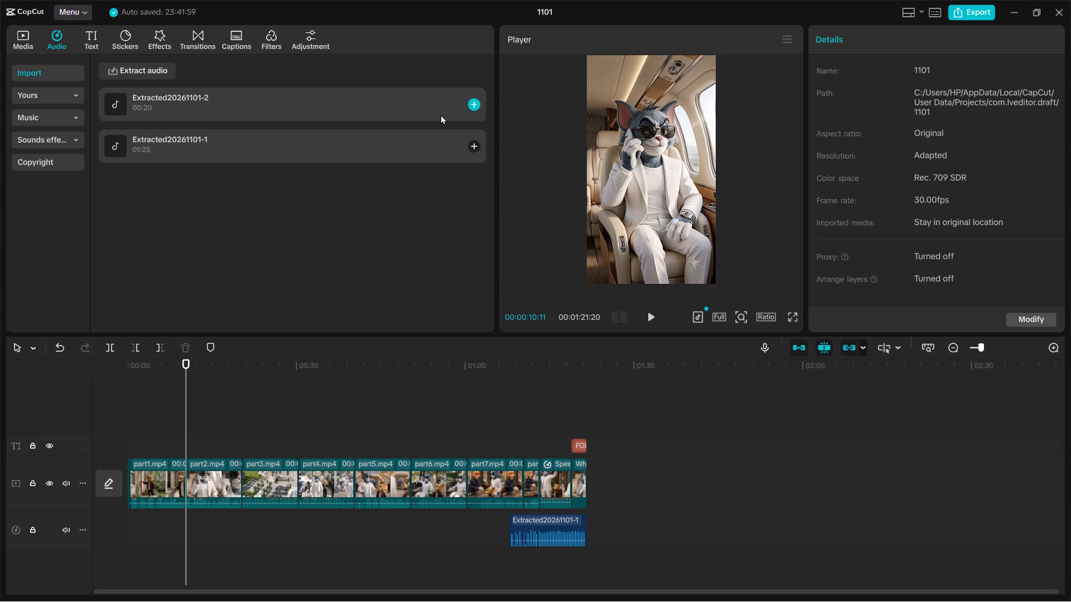
{"action": "left_click", "coordinate": [472, 99]}
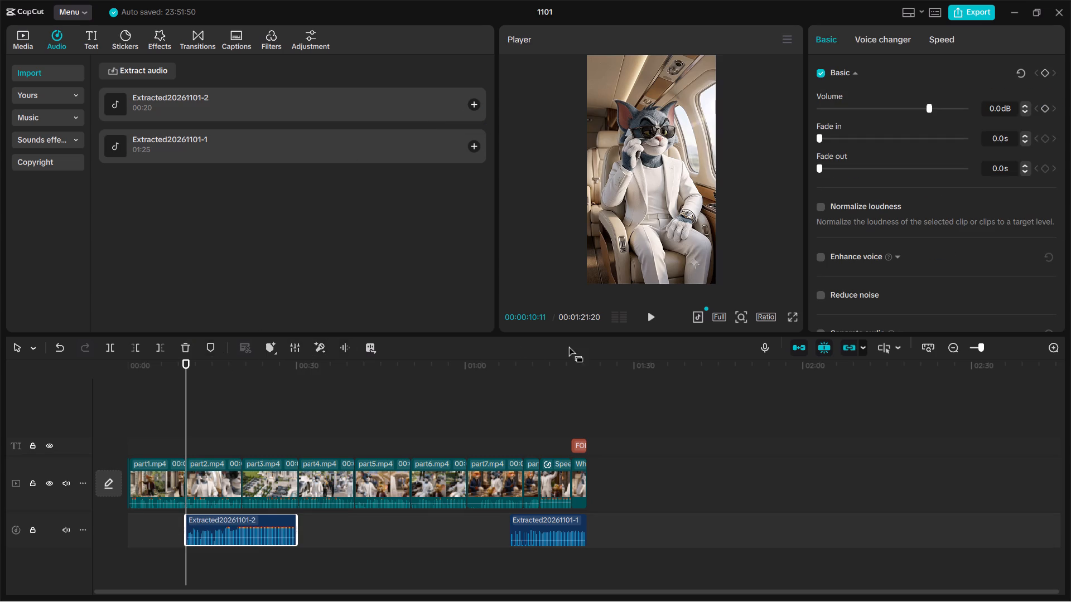
Play back the added Happy Nation audio and lower its volume to -13.0 dB.
{"action": "left_click", "coordinate": [653, 317]}
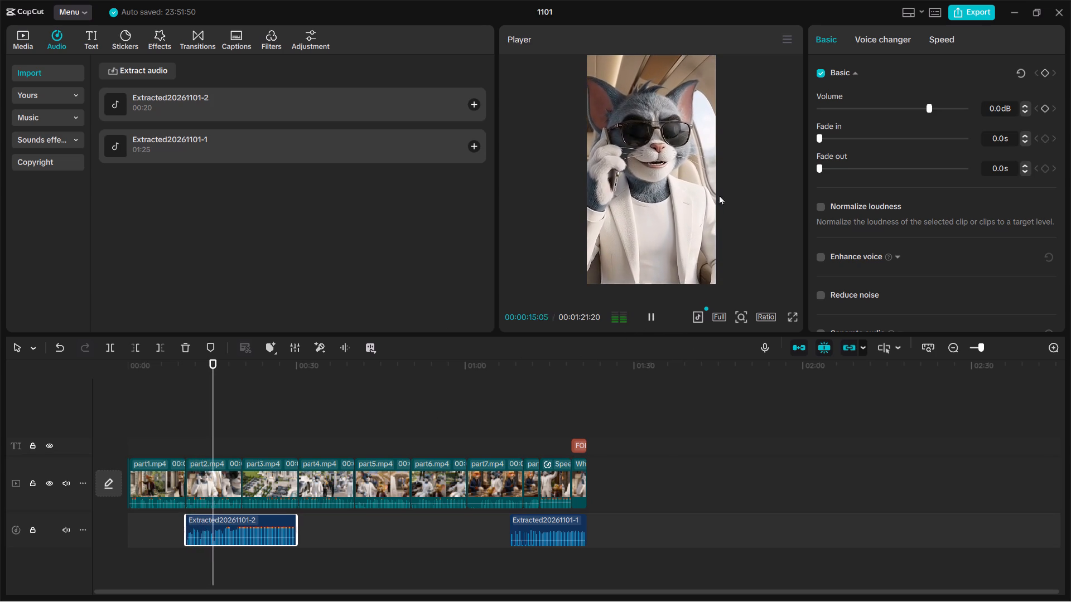
{"action": "left_click_drag", "start_coordinate": [929, 107], "coordinate": [909, 108]}
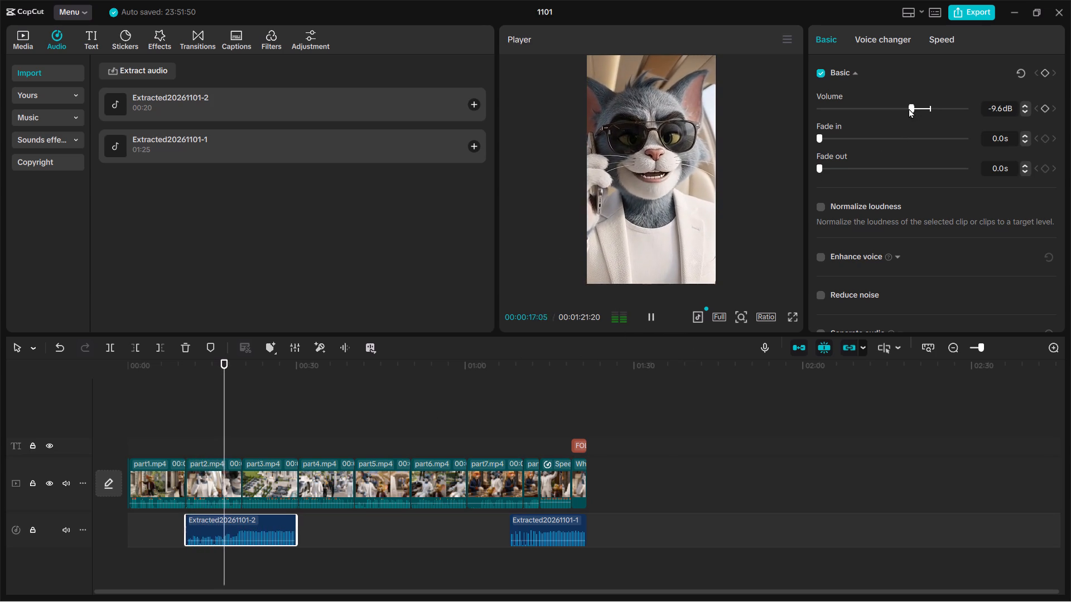
{"action": "left_click_drag", "start_coordinate": [909, 108], "coordinate": [901, 110]}
{"action": "left_click", "coordinate": [903, 108]}
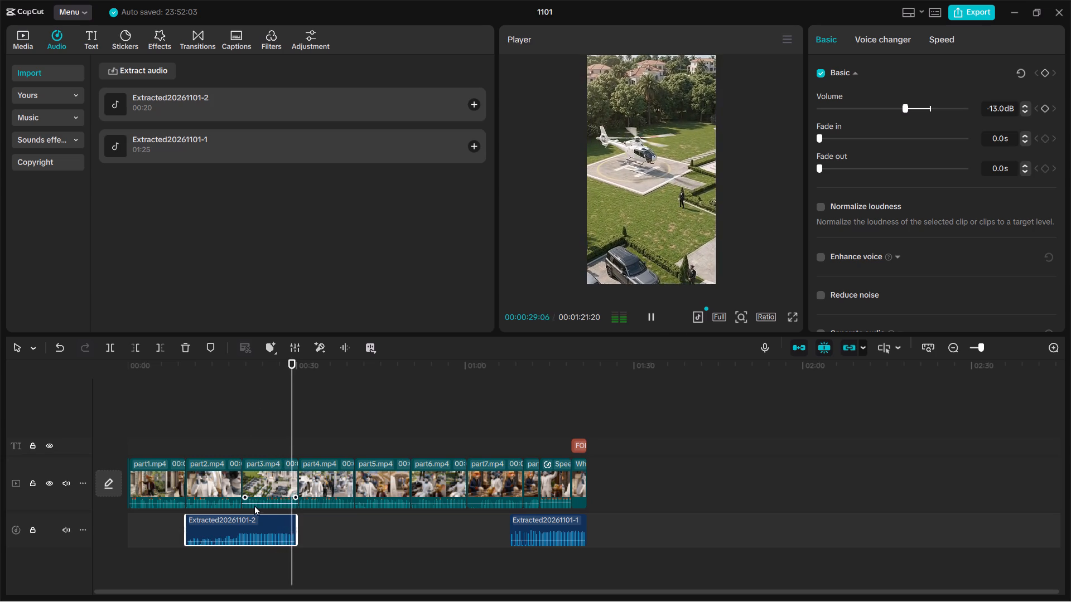
Listen for the cut point in the Happy Nation audio and split the clip at 00:00:21:25.
{"action": "left_click", "coordinate": [266, 528]}
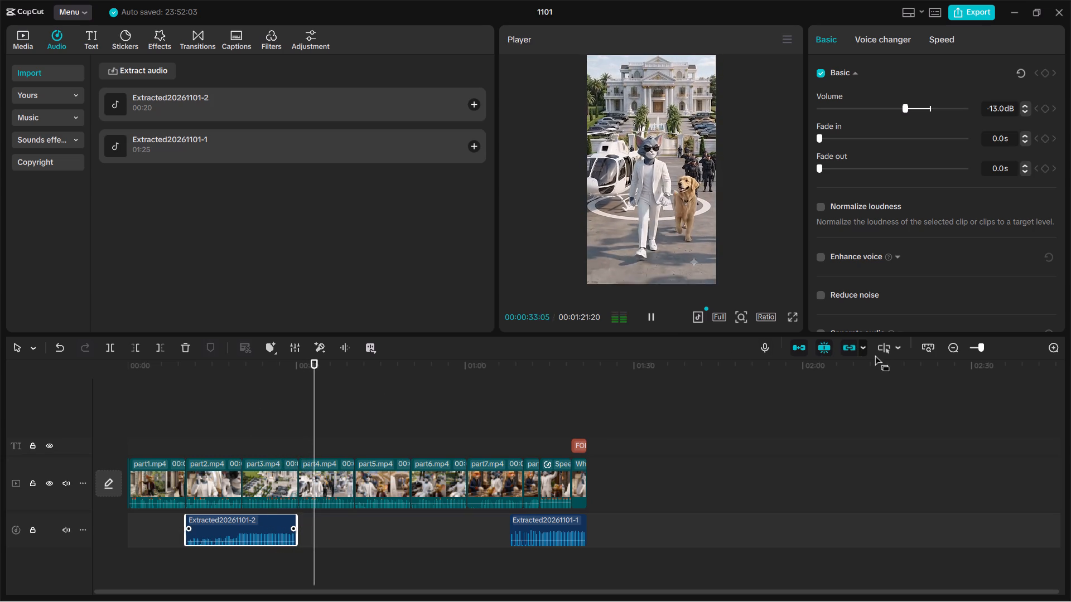
{"action": "left_click", "coordinate": [344, 536]}
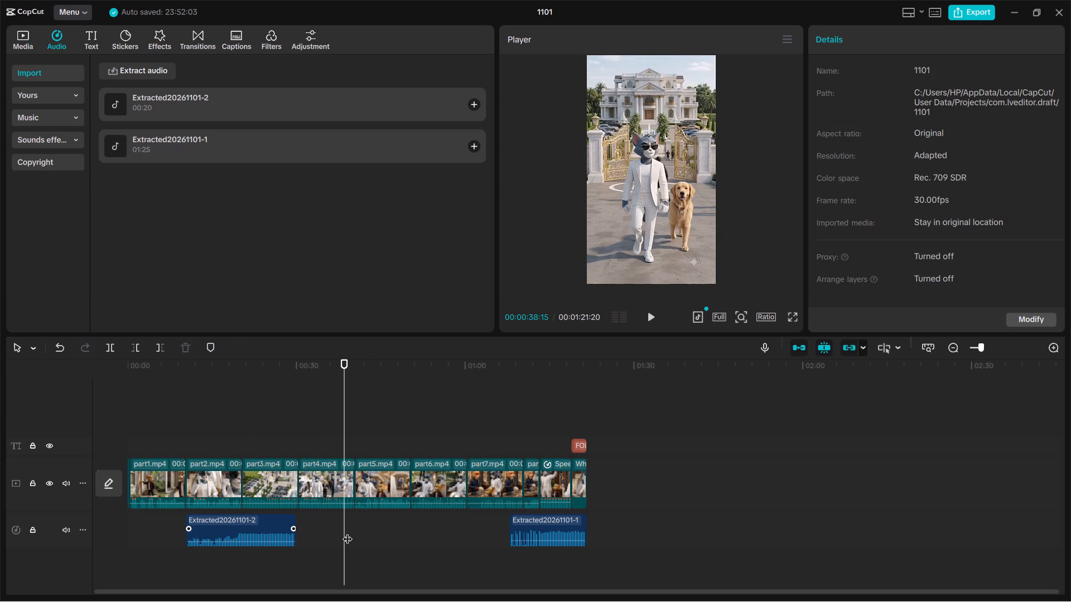
{"action": "left_click", "coordinate": [273, 530]}
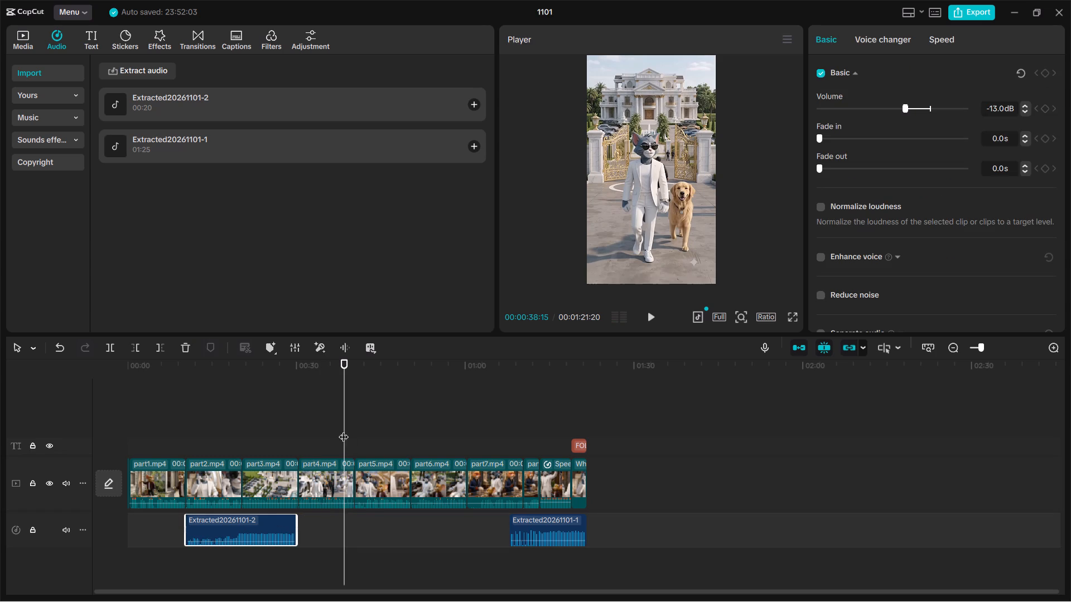
{"action": "left_click_drag", "start_coordinate": [348, 422], "coordinate": [235, 441]}
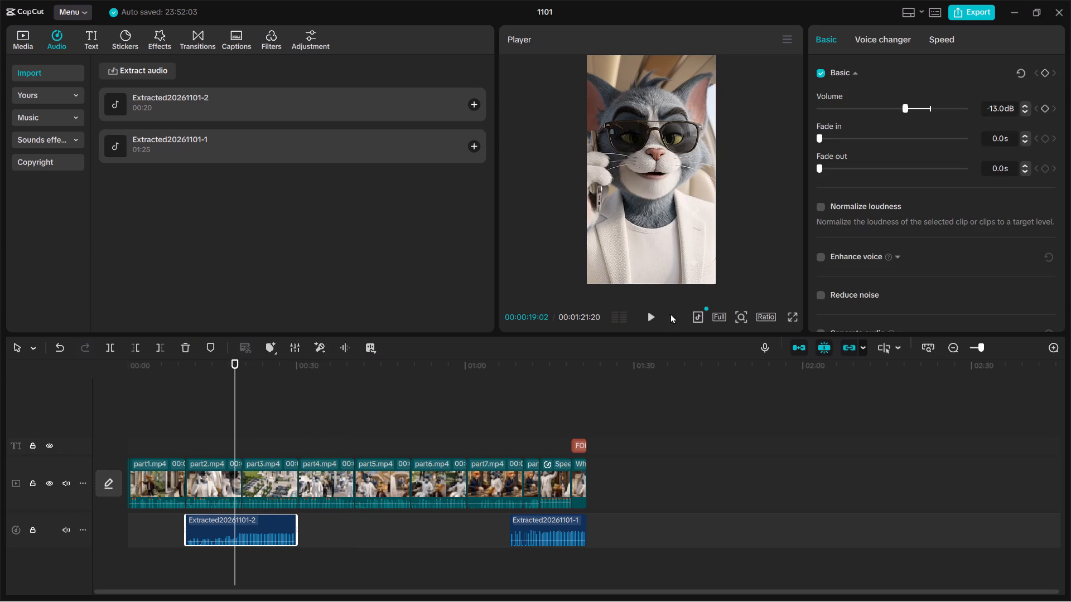
{"action": "left_click", "coordinate": [650, 317]}
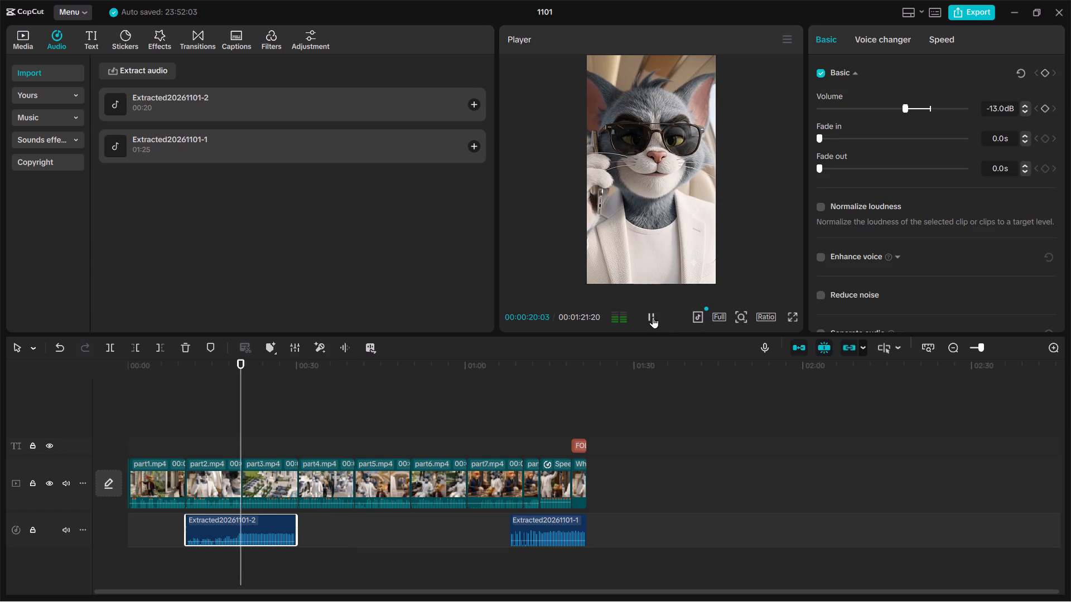
{"action": "left_click", "coordinate": [653, 317]}
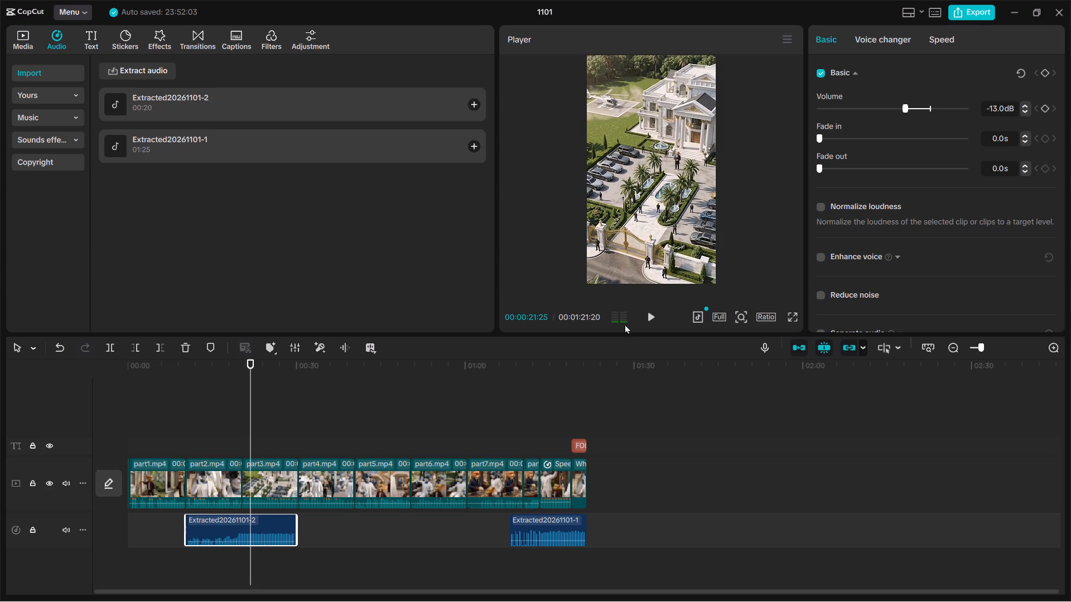
{"action": "left_click", "coordinate": [115, 342]}
Copy the second segment of the split Happy Nation audio and paste it at 00:00:34:10.
{"action": "left_click", "coordinate": [321, 526]}
{"action": "left_click", "coordinate": [273, 526]}
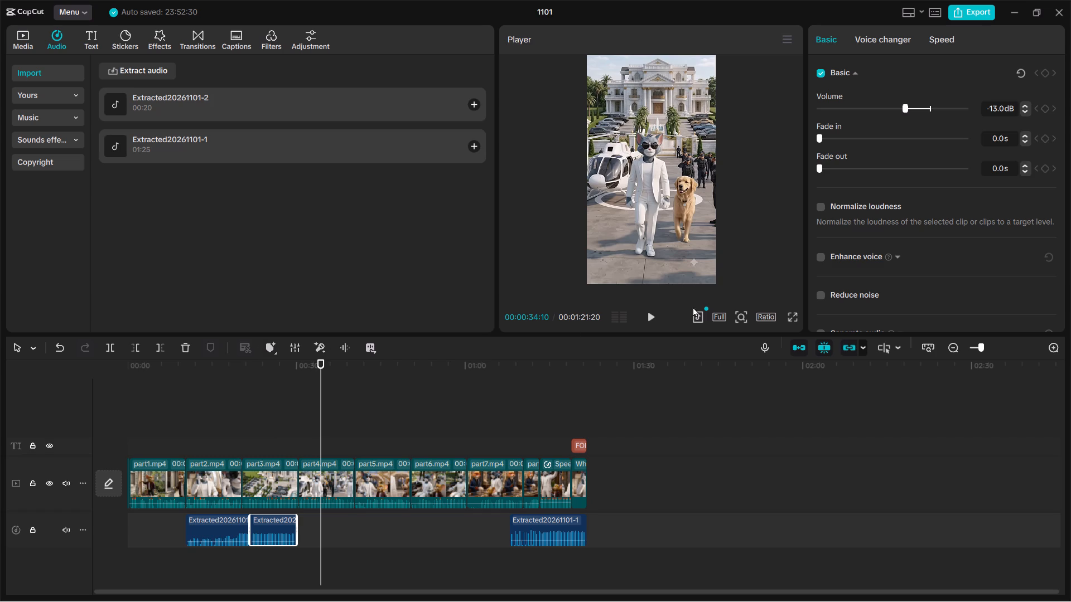
{"action": "scroll", "coordinate": [899, 250], "scroll_direction": "down", "scroll_amount": 1}
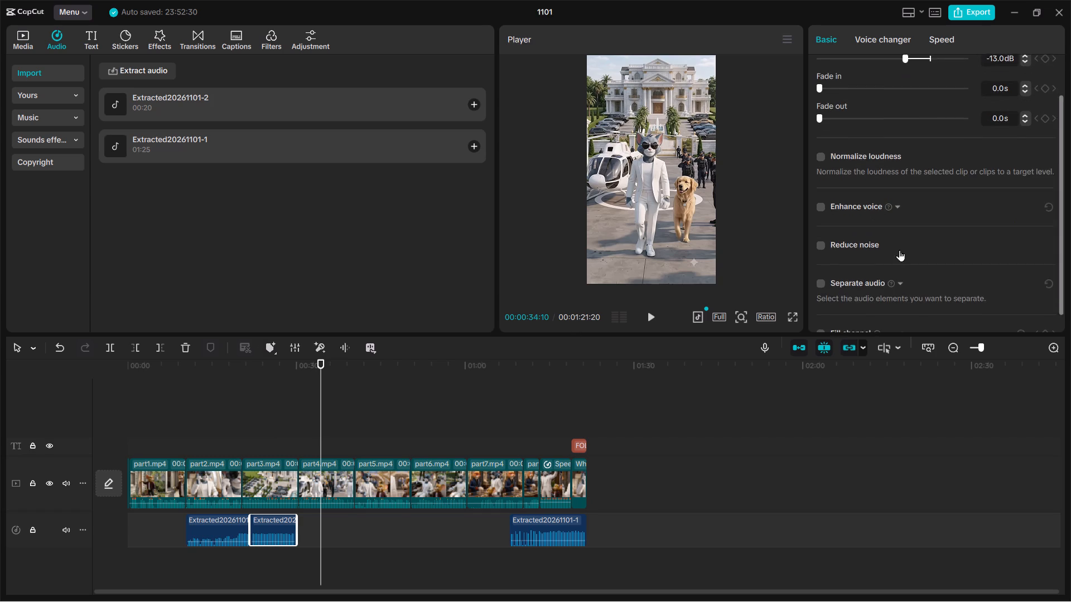
{"action": "scroll", "coordinate": [899, 250], "scroll_direction": "down", "scroll_amount": 3}
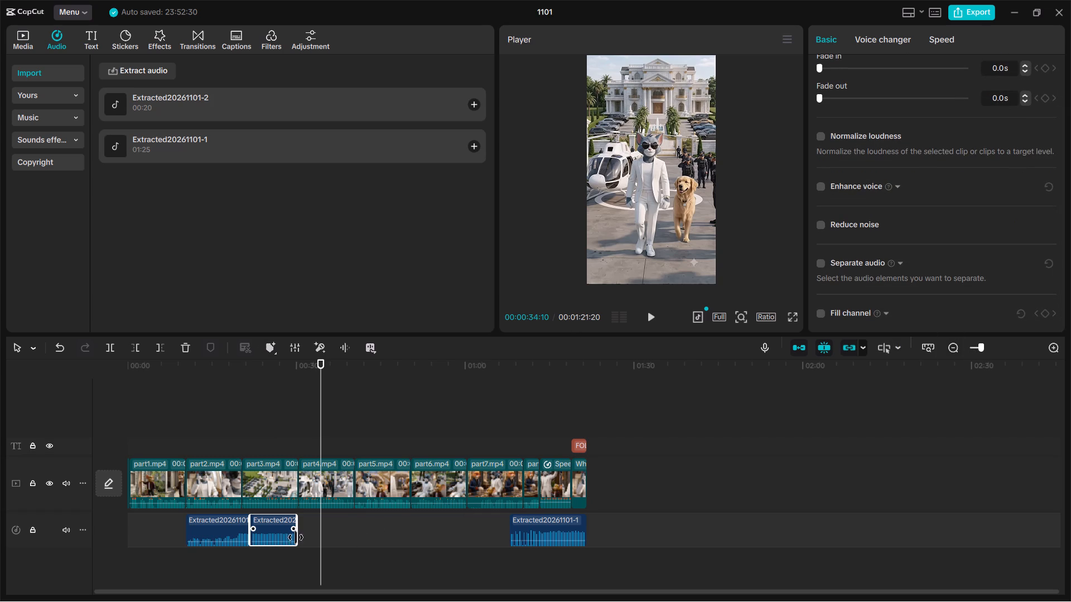
{"action": "right_click", "coordinate": [275, 532]}
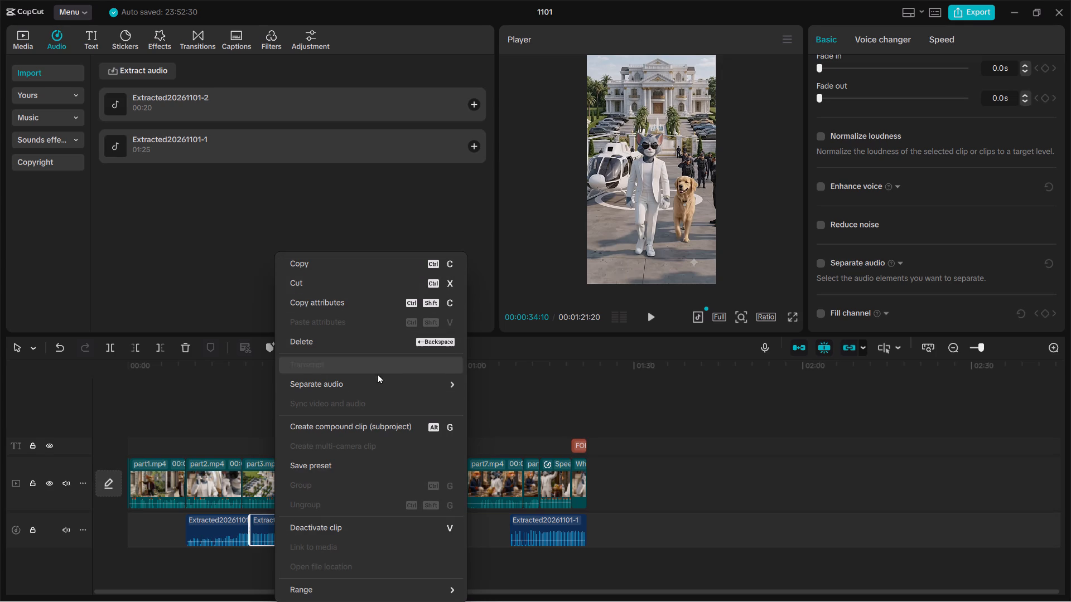
{"action": "scroll", "coordinate": [375, 483], "scroll_direction": "down", "scroll_amount": 3}
{"action": "left_click", "coordinate": [326, 262]}
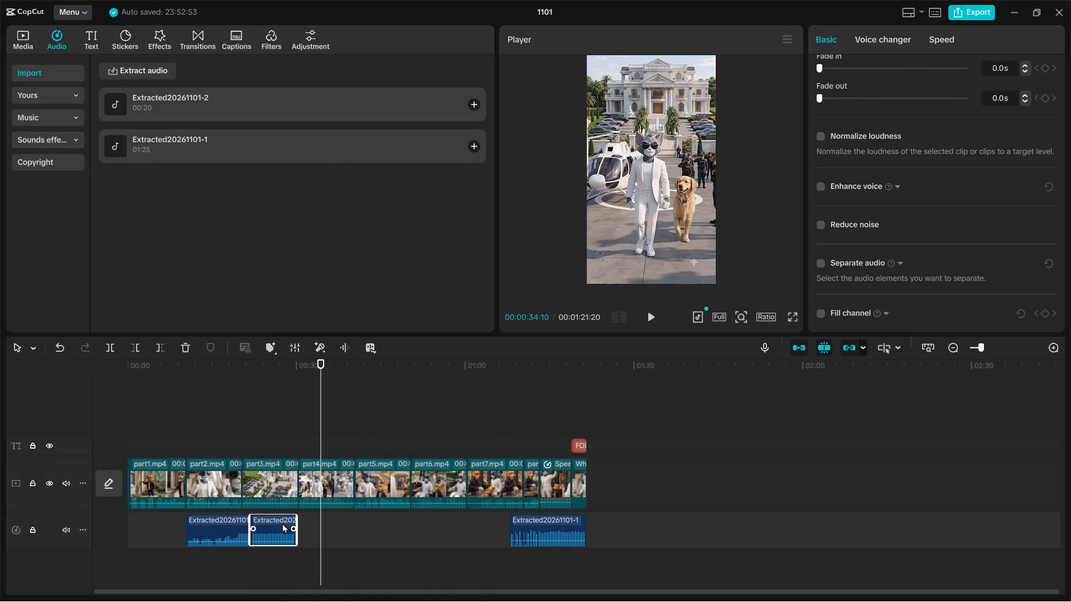
{"action": "key", "text": "ctrl+v"}
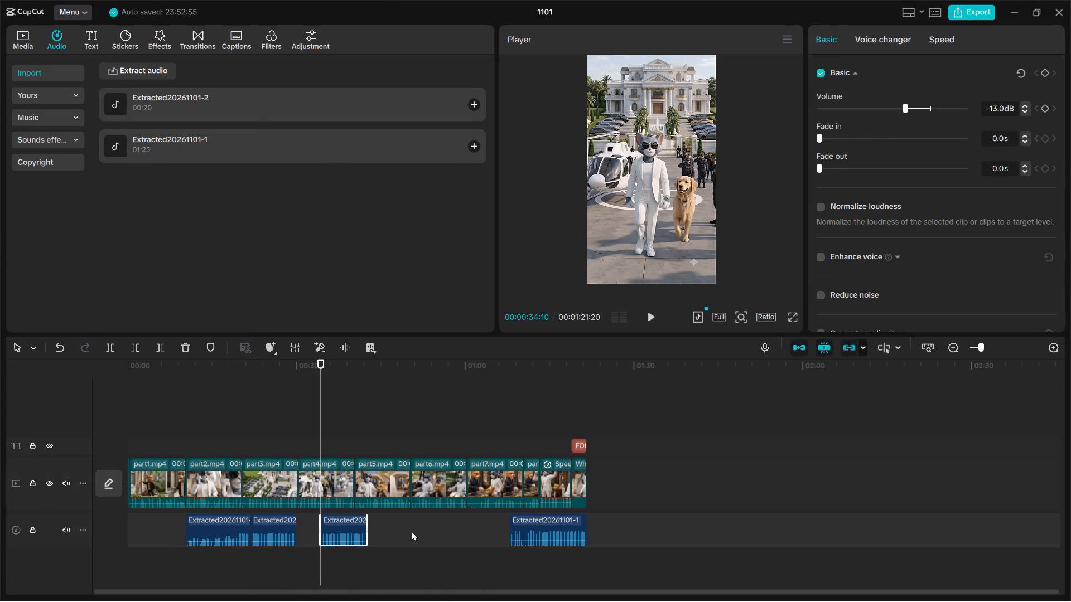
Play back the audio transition and move the pasted segment directly after the second segment, at the start of part4.
{"action": "left_click", "coordinate": [412, 531]}
{"action": "left_click", "coordinate": [397, 522]}
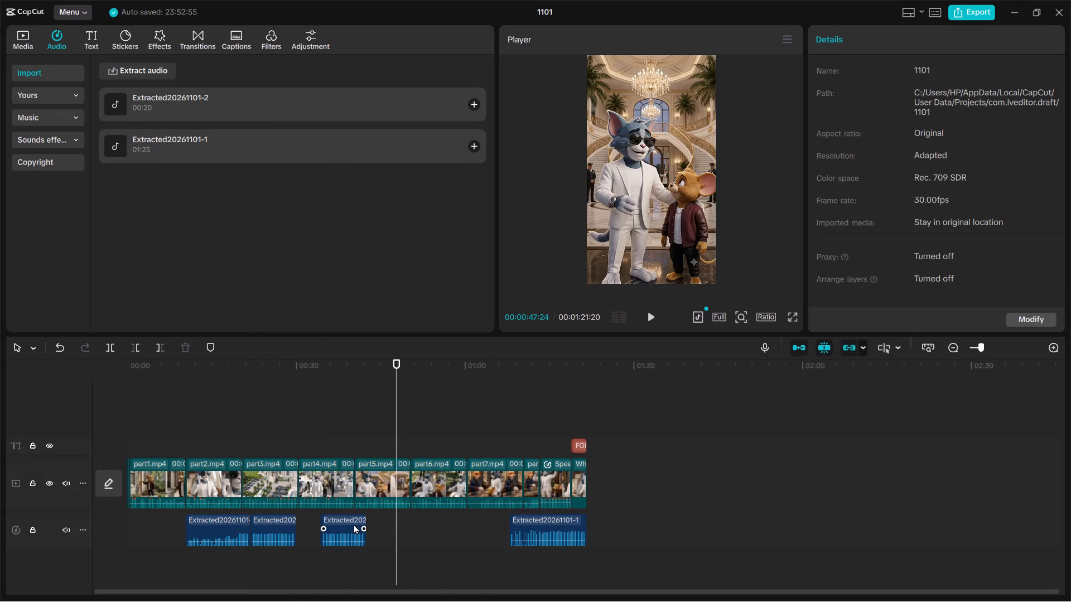
{"action": "left_click_drag", "start_coordinate": [354, 524], "coordinate": [347, 526]}
{"action": "left_click", "coordinate": [333, 425]}
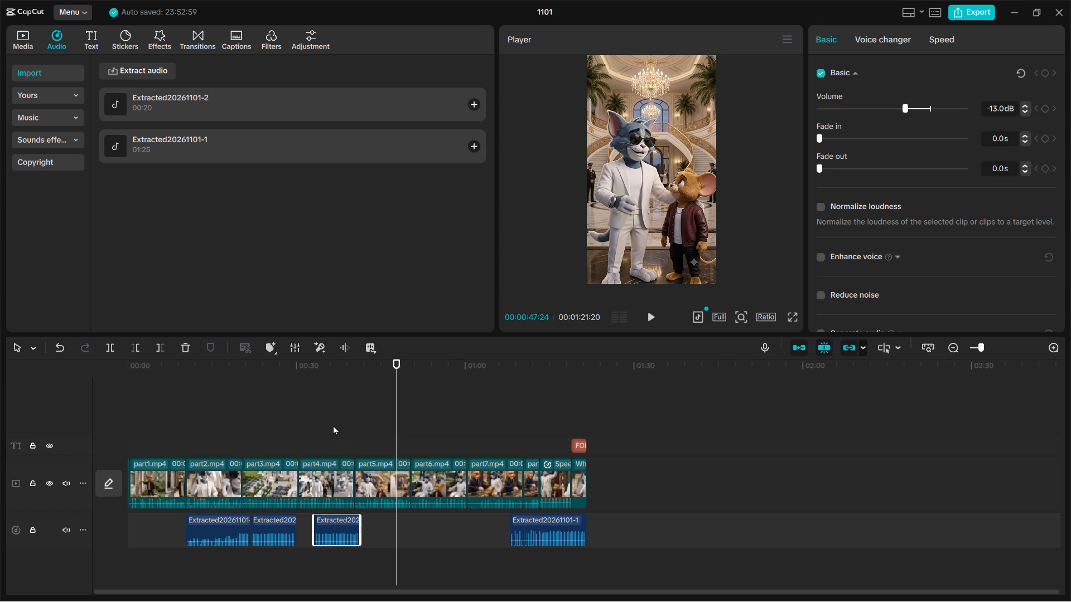
{"action": "left_click", "coordinate": [650, 312]}
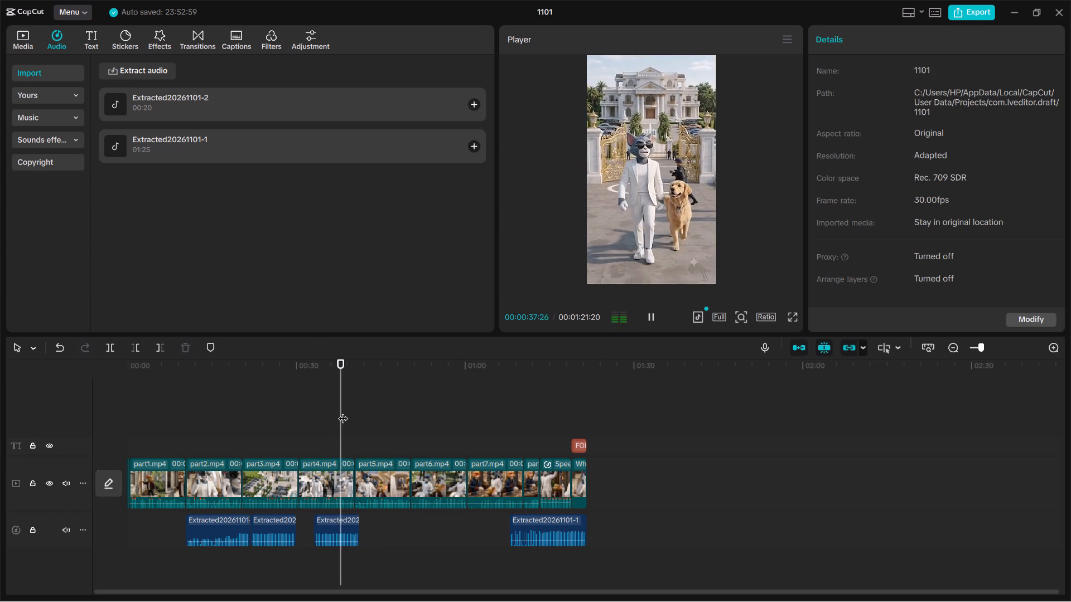
{"action": "left_click_drag", "start_coordinate": [342, 410], "coordinate": [278, 427]}
{"action": "left_click", "coordinate": [653, 317]}
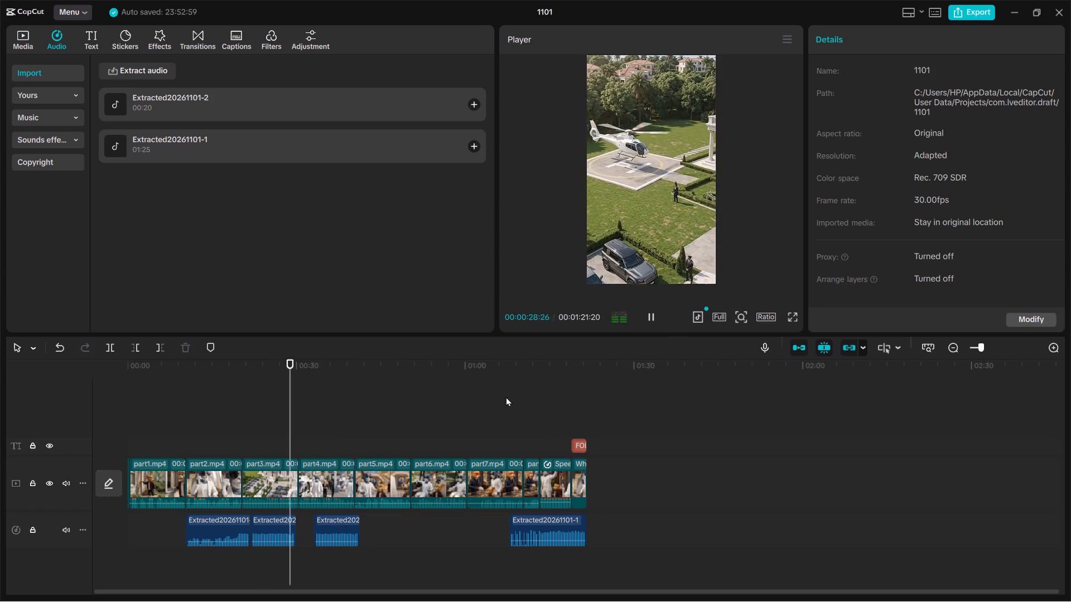
{"action": "left_click", "coordinate": [385, 529]}
{"action": "left_click", "coordinate": [355, 526]}
{"action": "left_click_drag", "start_coordinate": [344, 528], "coordinate": [321, 532]}
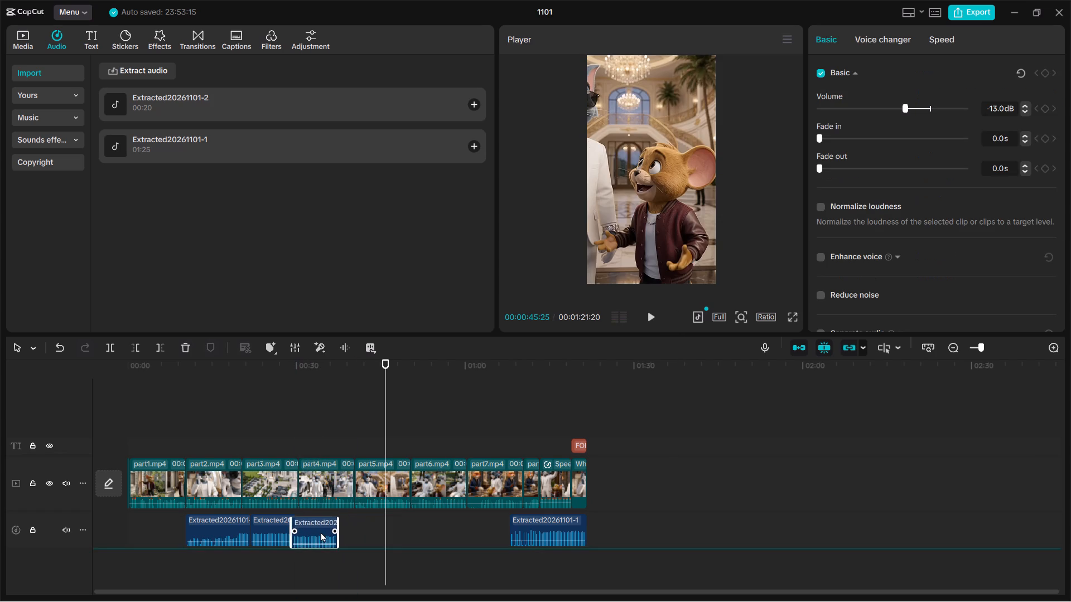
{"action": "left_click_drag", "start_coordinate": [321, 532], "coordinate": [330, 530]}
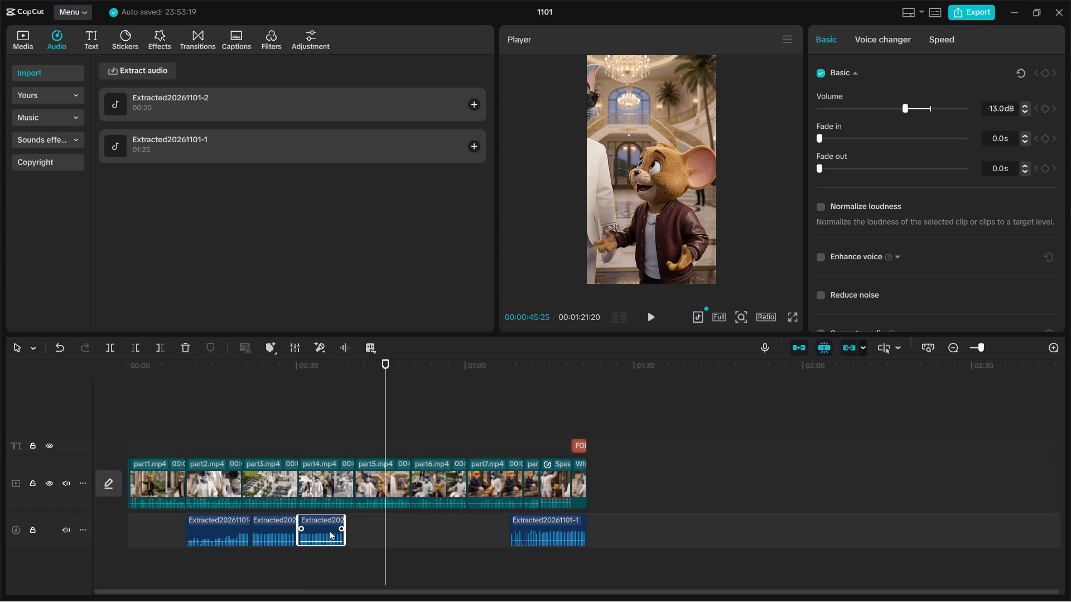
Paste two more copies of the audio segment and arrange them one after another on the same audio track, beneath part4 to part6.
{"action": "key", "text": "ctrl+v"}
{"action": "key", "text": "ctrl+v"}
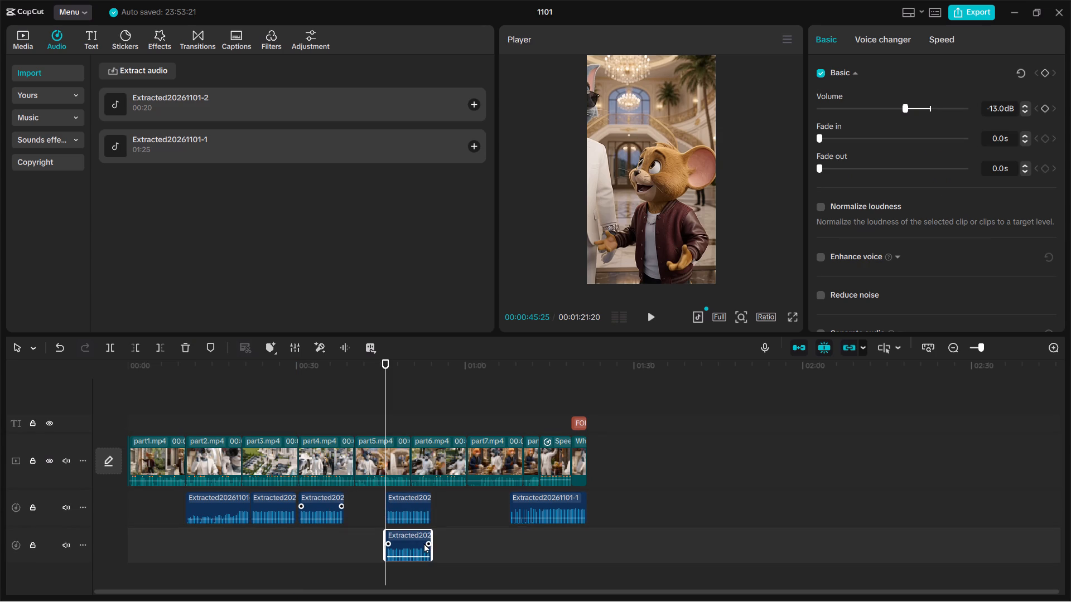
{"action": "left_click_drag", "start_coordinate": [405, 540], "coordinate": [368, 506]}
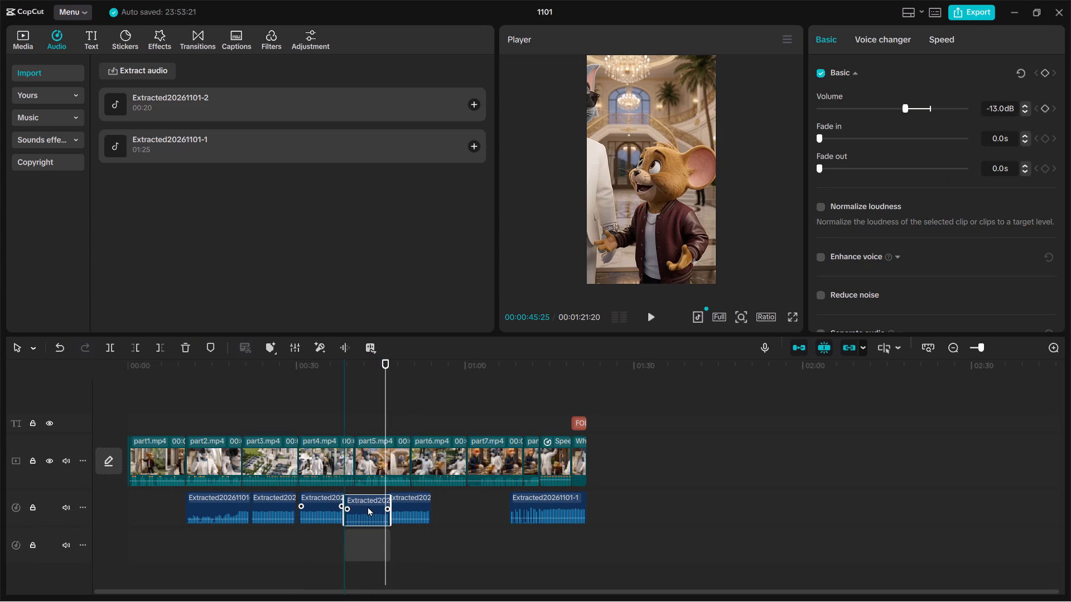
{"action": "left_click_drag", "start_coordinate": [368, 506], "coordinate": [369, 506]}
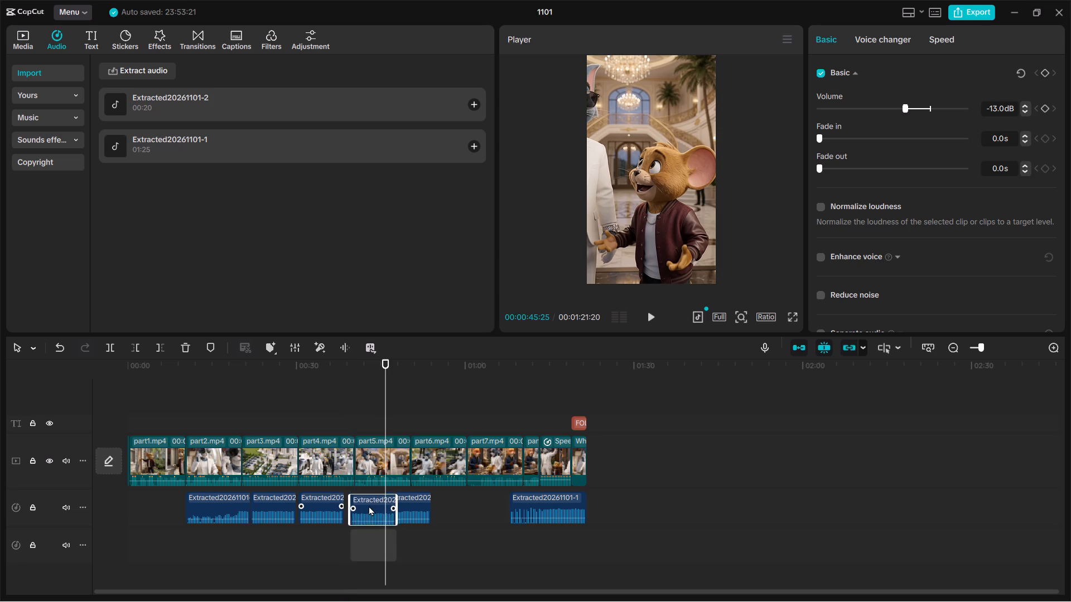
{"action": "left_click_drag", "start_coordinate": [369, 506], "coordinate": [368, 504]}
{"action": "left_click_drag", "start_coordinate": [412, 504], "coordinate": [438, 507]}
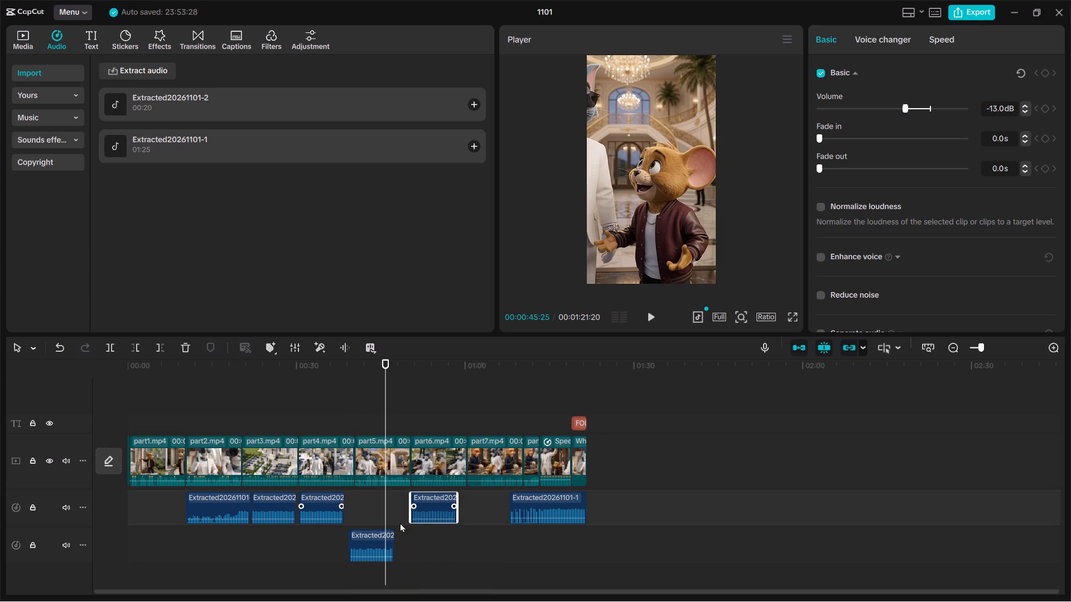
{"action": "left_click_drag", "start_coordinate": [373, 544], "coordinate": [373, 509]}
{"action": "left_click", "coordinate": [465, 571]}
{"action": "left_click_drag", "start_coordinate": [436, 530], "coordinate": [429, 527]}
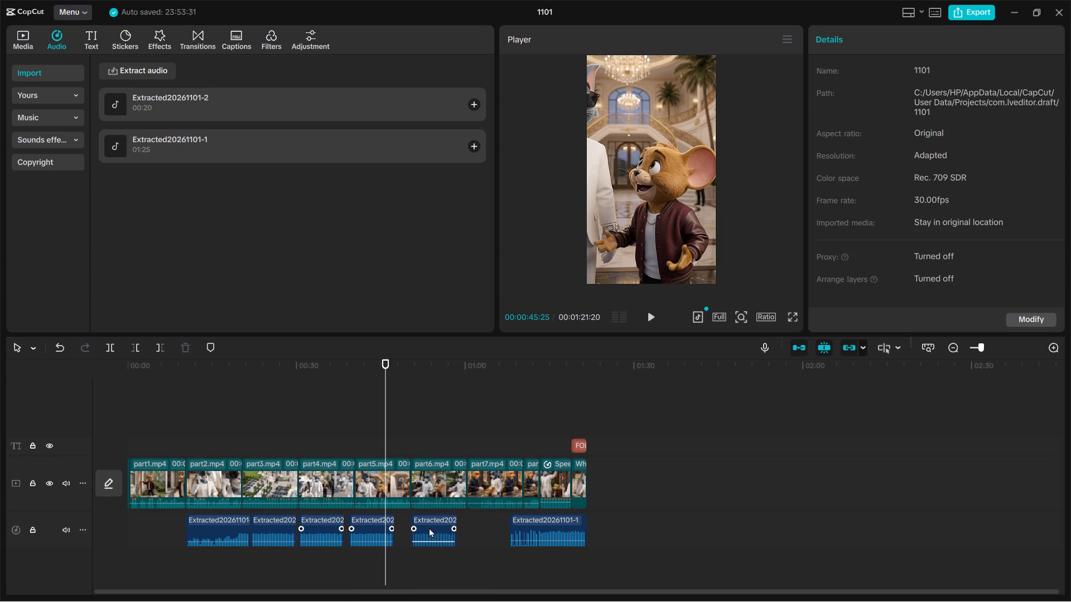
{"action": "left_click_drag", "start_coordinate": [429, 527], "coordinate": [423, 531]}
{"action": "left_click_drag", "start_coordinate": [423, 528], "coordinate": [430, 532]}
Play back the sequence from the end of part2 to check how the repeated music segments sound.
{"action": "left_click", "coordinate": [479, 559]}
{"action": "left_click_drag", "start_coordinate": [479, 415], "coordinate": [325, 436]}
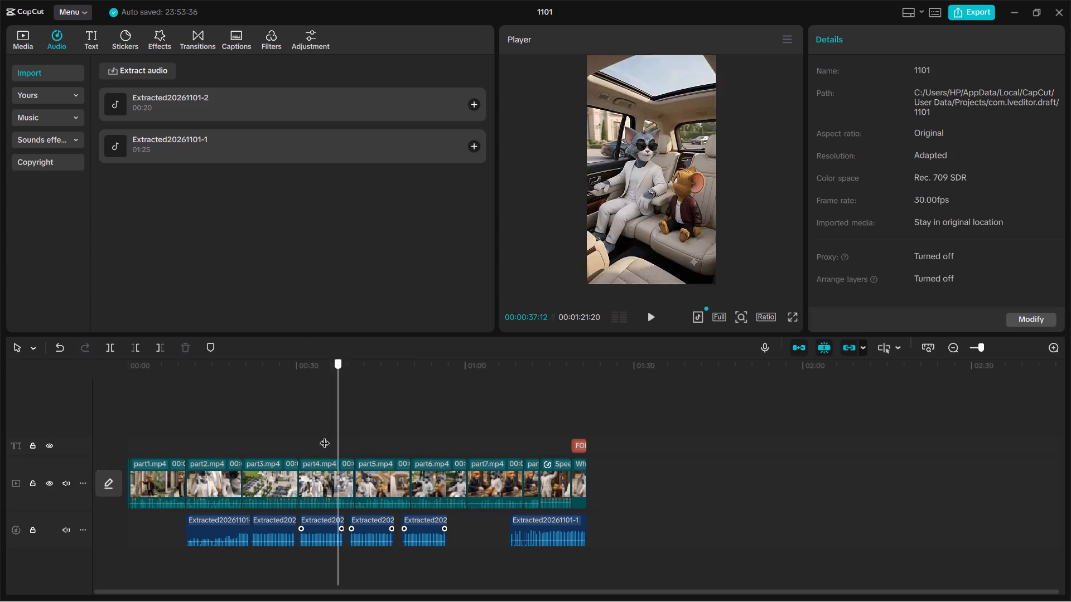
{"action": "left_click_drag", "start_coordinate": [325, 436], "coordinate": [241, 444]}
{"action": "left_click", "coordinate": [652, 310]}
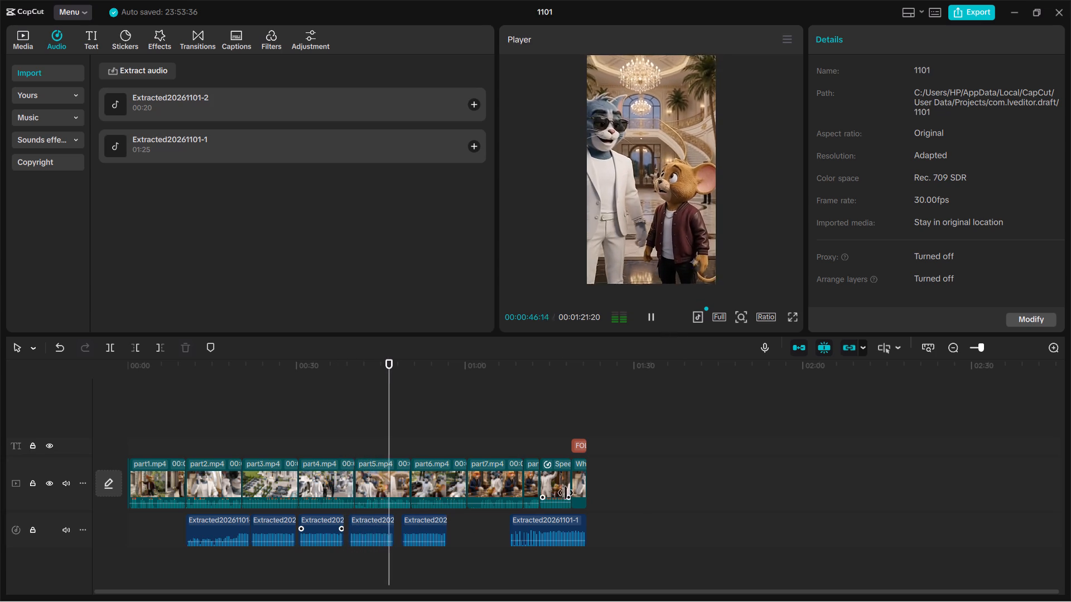
Nudge the last pasted music segment slightly earlier on the audio track, starting beneath the end of part5.
{"action": "left_click", "coordinate": [424, 532]}
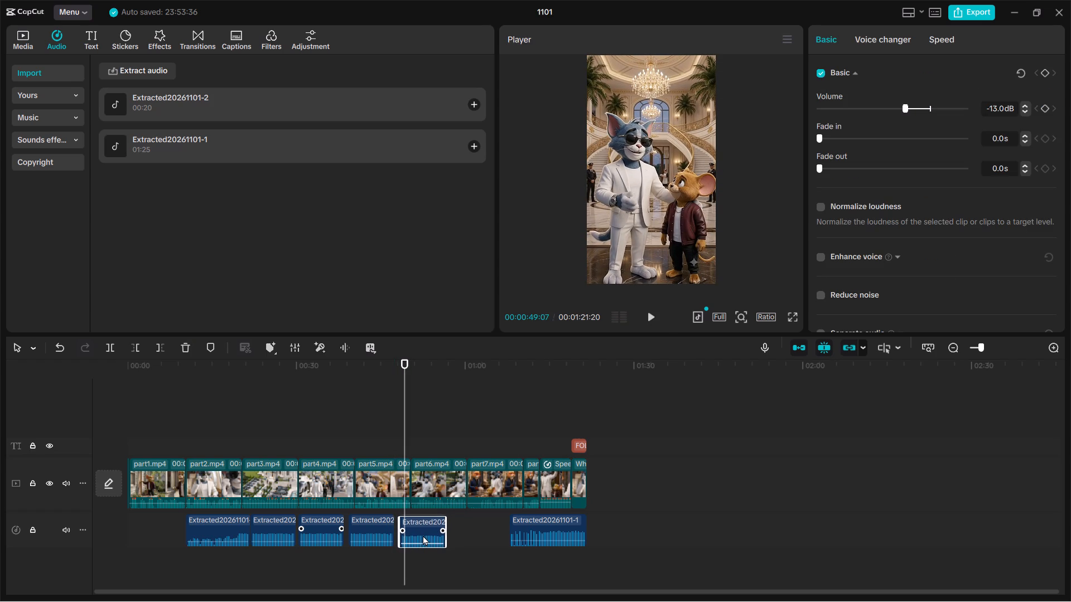
{"action": "left_click", "coordinate": [483, 534]}
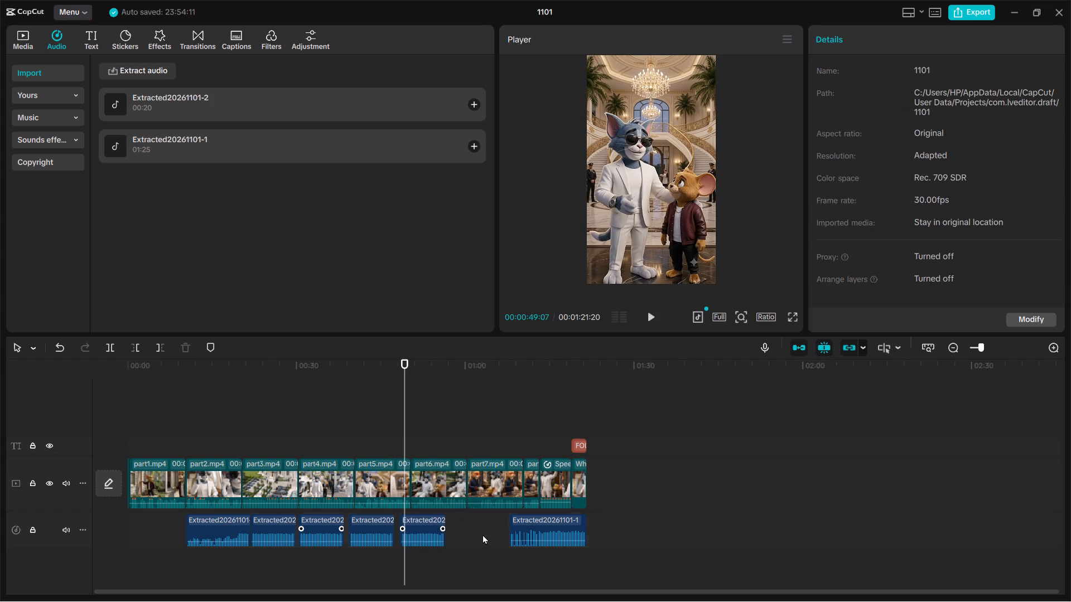
Play back the sequence from around the start of part5 to check the music under part5 to part7.
{"action": "left_click_drag", "start_coordinate": [483, 416], "coordinate": [389, 420]}
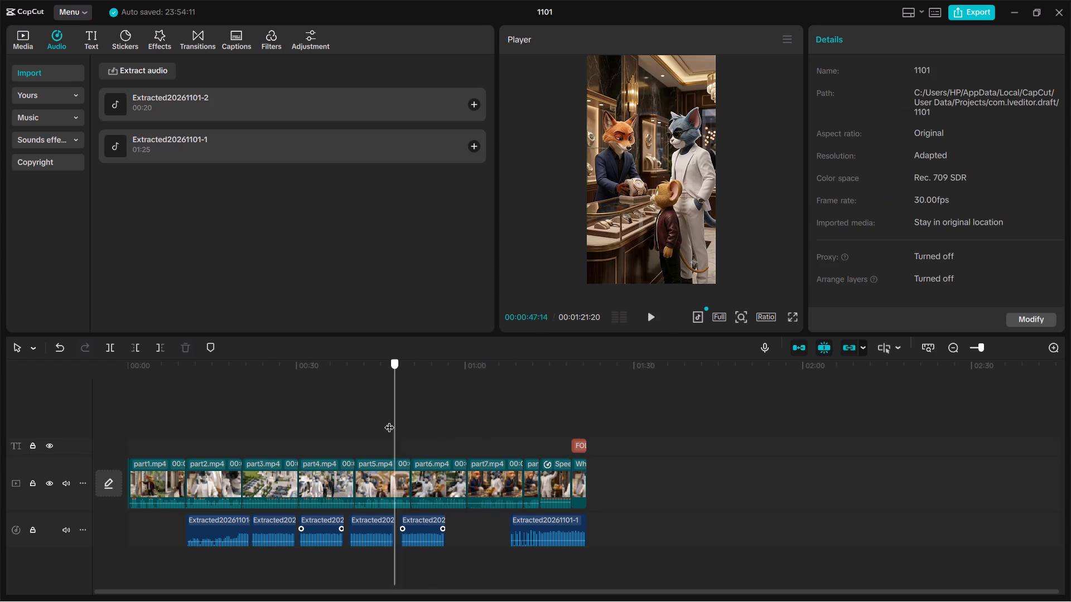
{"action": "left_click_drag", "start_coordinate": [389, 420], "coordinate": [355, 421]}
{"action": "left_click", "coordinate": [651, 312]}
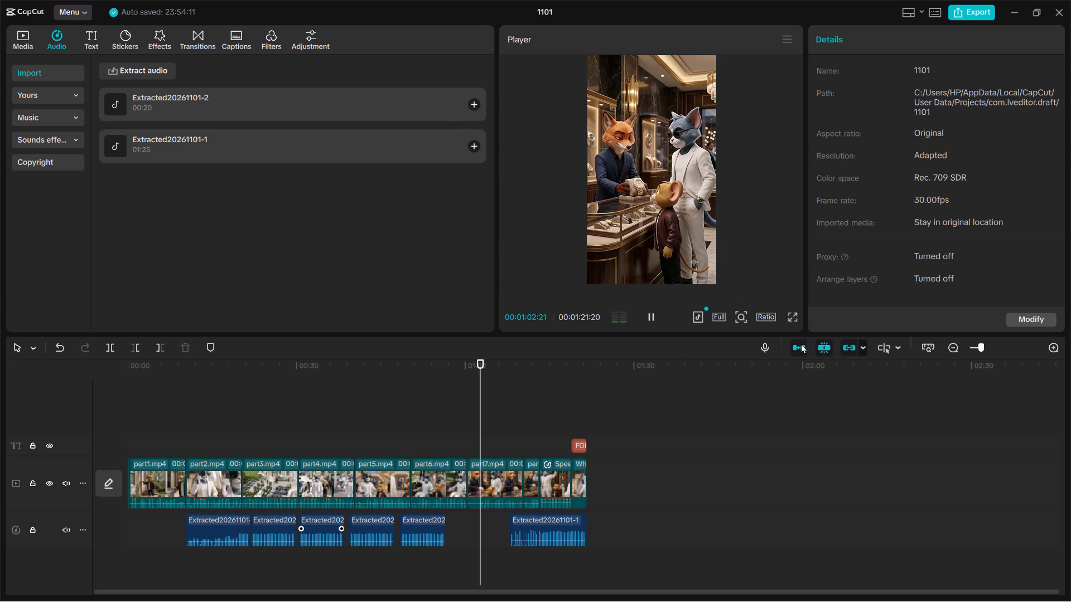
Preview the video full screen through the ending with the "FOLLOW FOR MORE" text and restart playback from the beginning.
{"action": "left_click", "coordinate": [792, 321]}
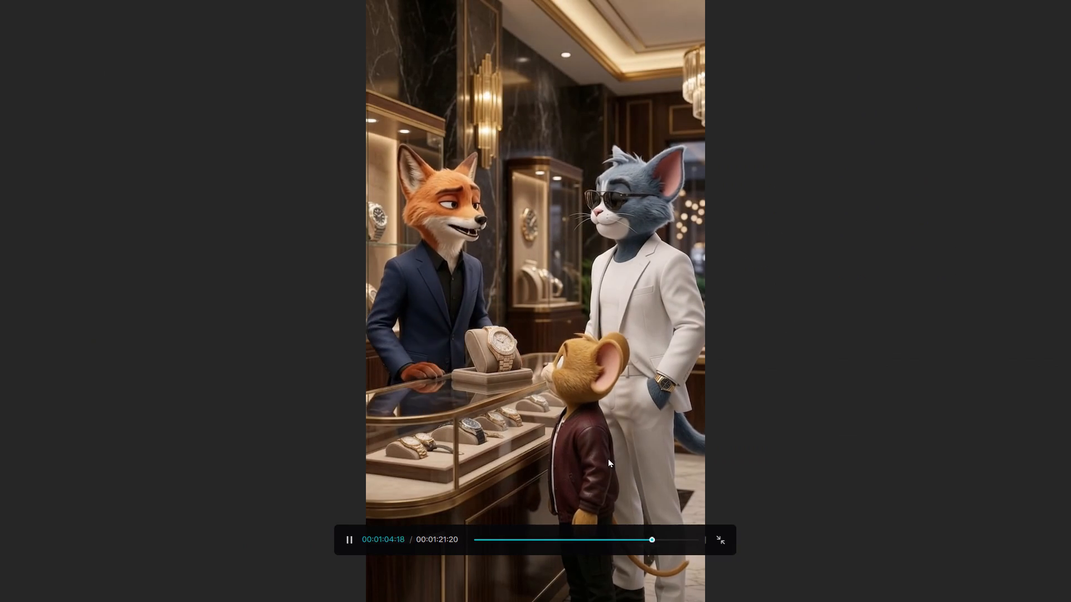
{"action": "left_click_drag", "start_coordinate": [654, 536], "coordinate": [468, 537]}
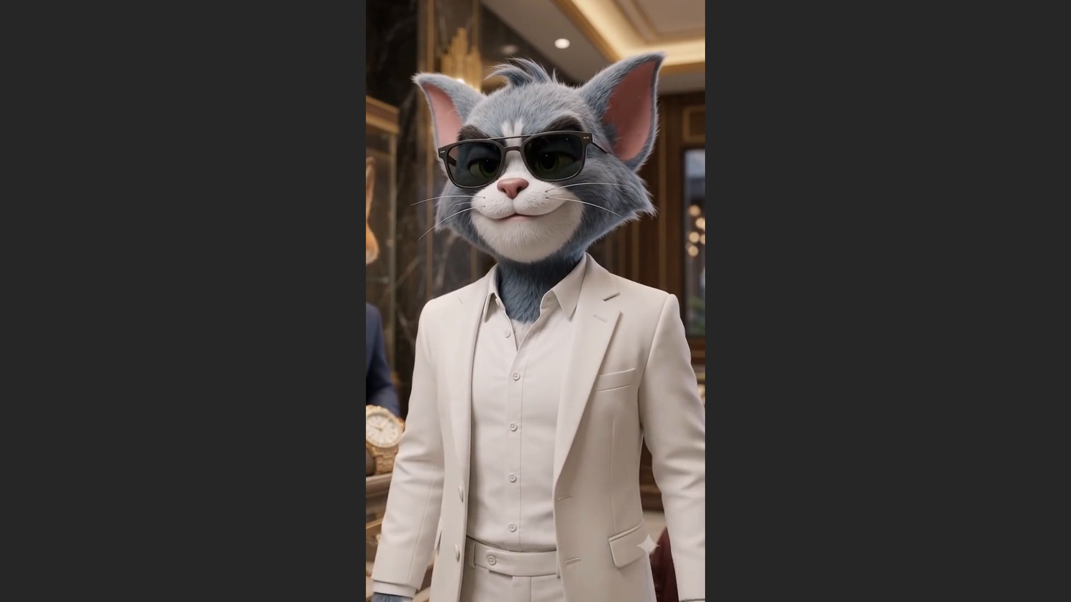
{"action": "left_click", "coordinate": [550, 585]}
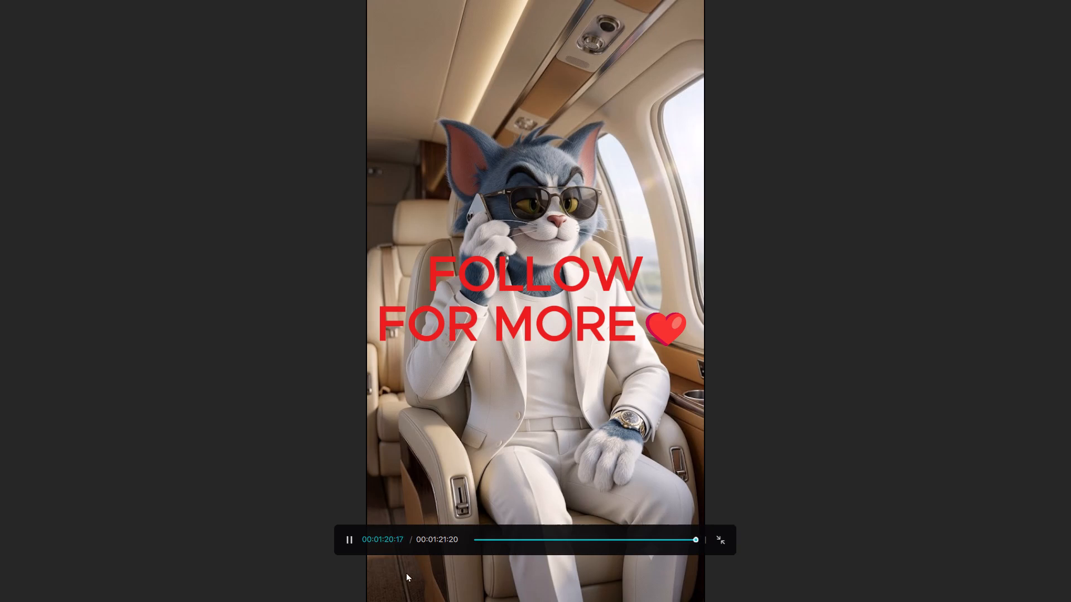
{"action": "left_click", "coordinate": [347, 537]}
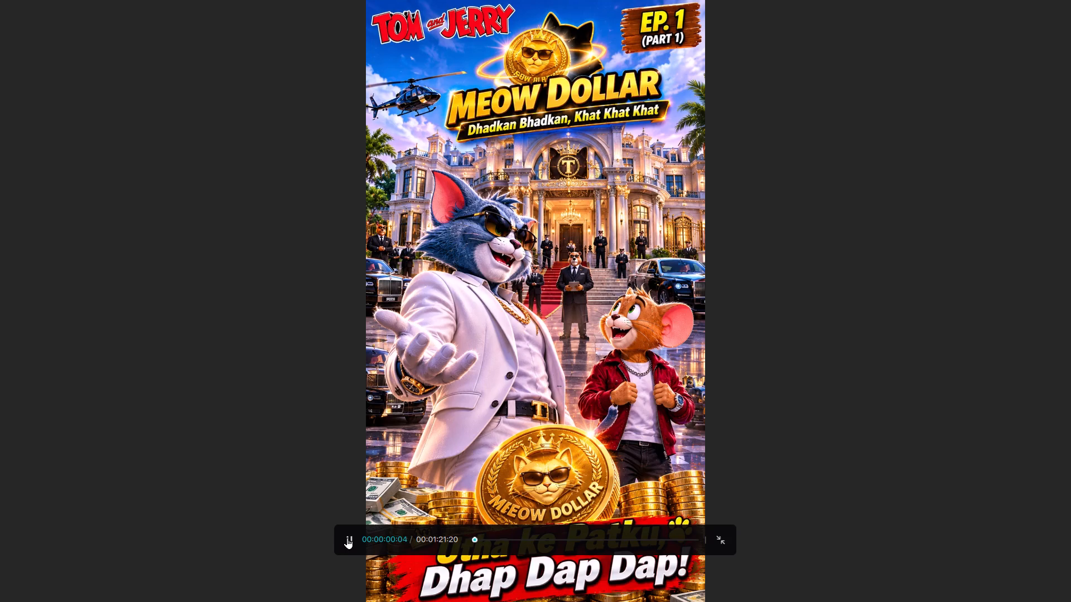
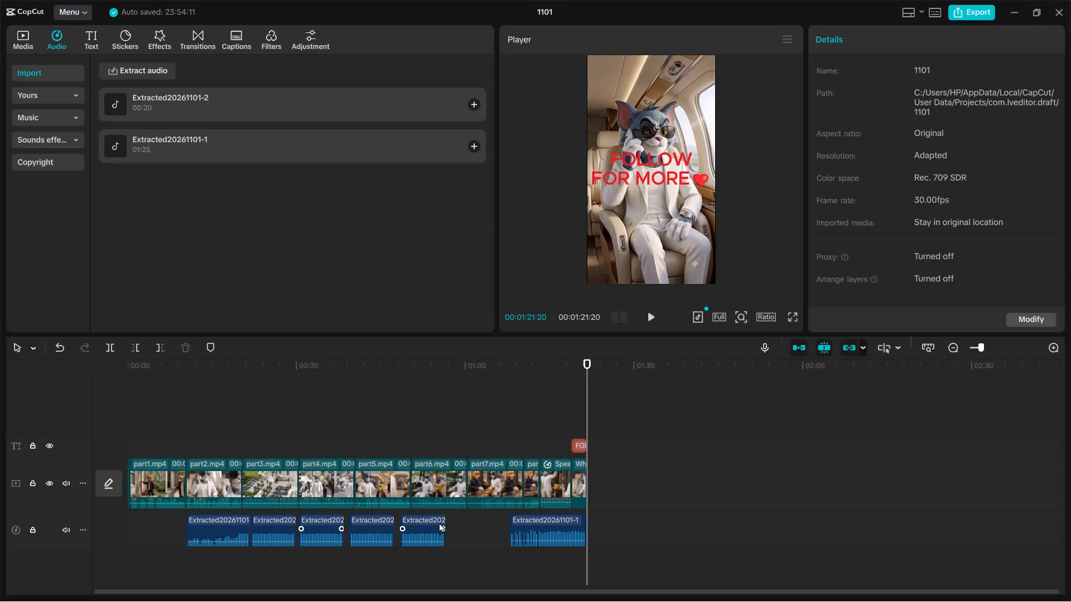
Delete the pasted music segment that starts beneath the end of part5 and runs under part6 on the audio track.
{"action": "left_click", "coordinate": [431, 534]}
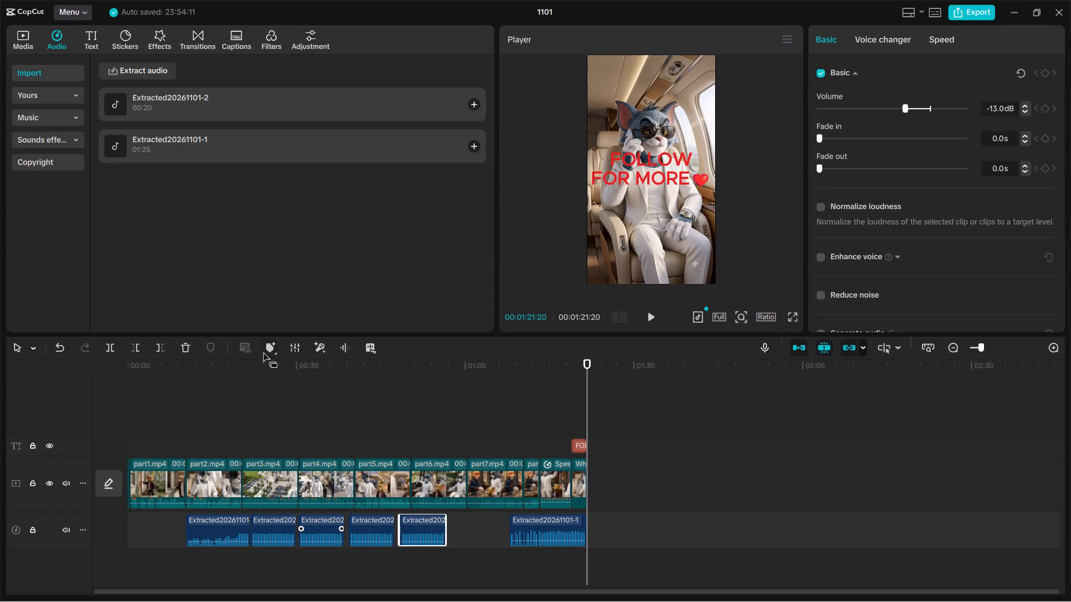
{"action": "left_click", "coordinate": [178, 339]}
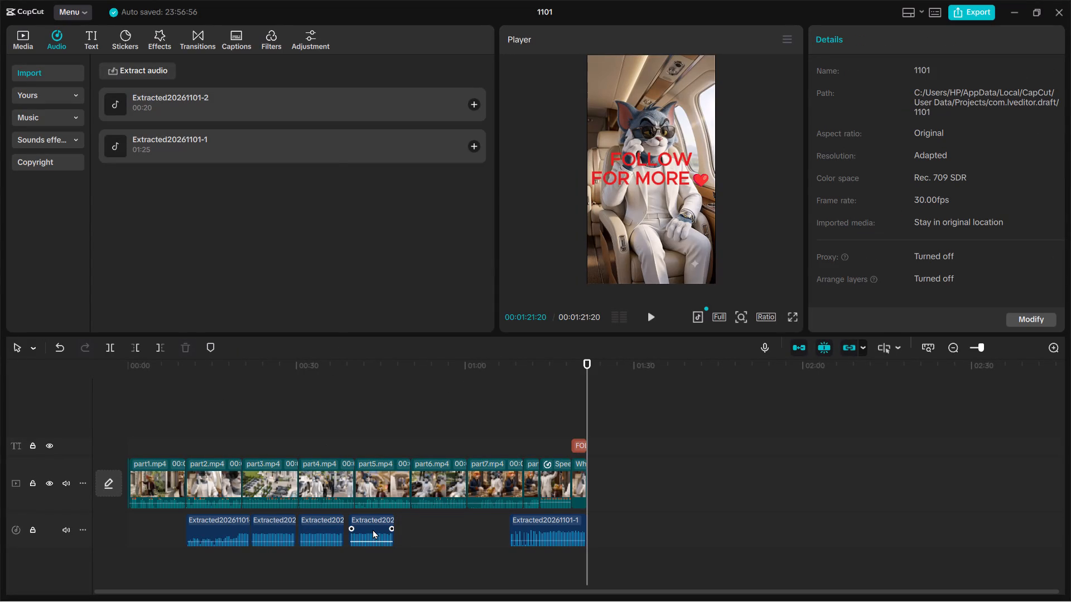
{"action": "right_click", "coordinate": [373, 529]}
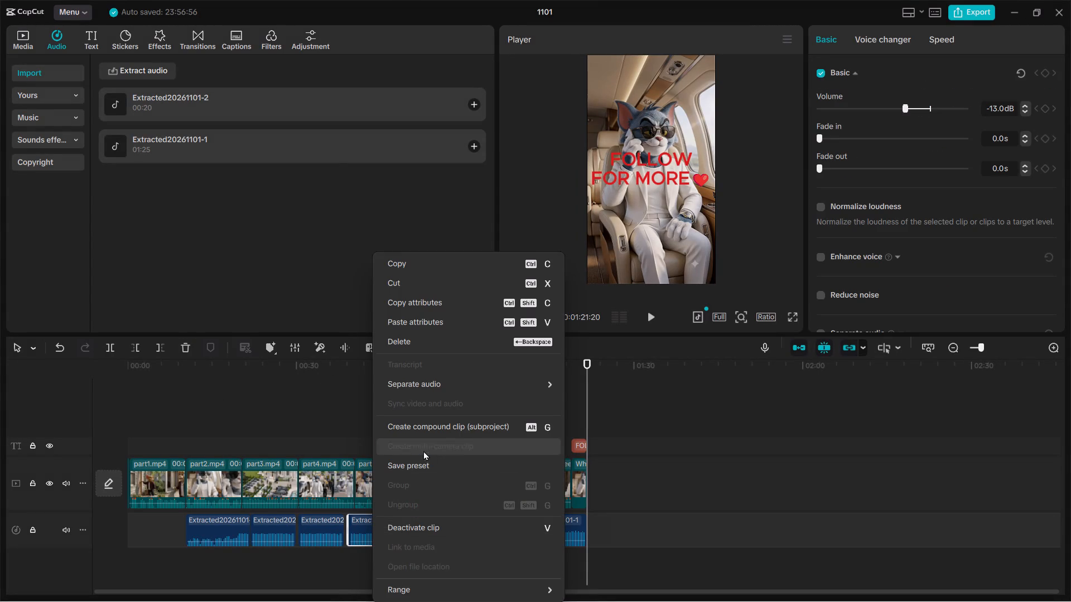
{"action": "left_click", "coordinate": [403, 283]}
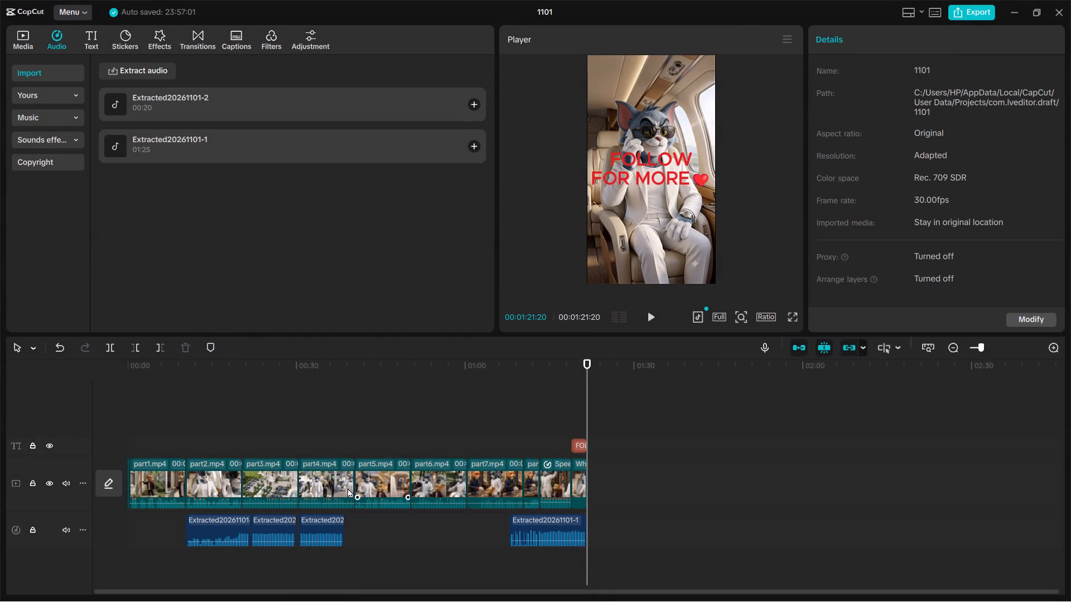